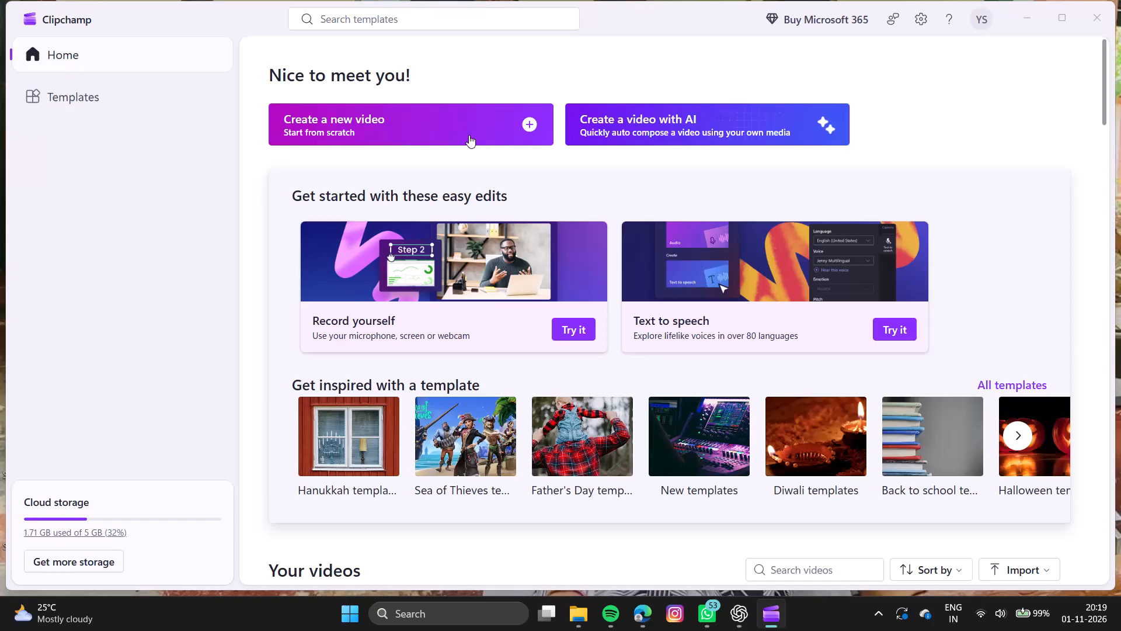
Create a new video project from scratch.
left_click(472, 129)
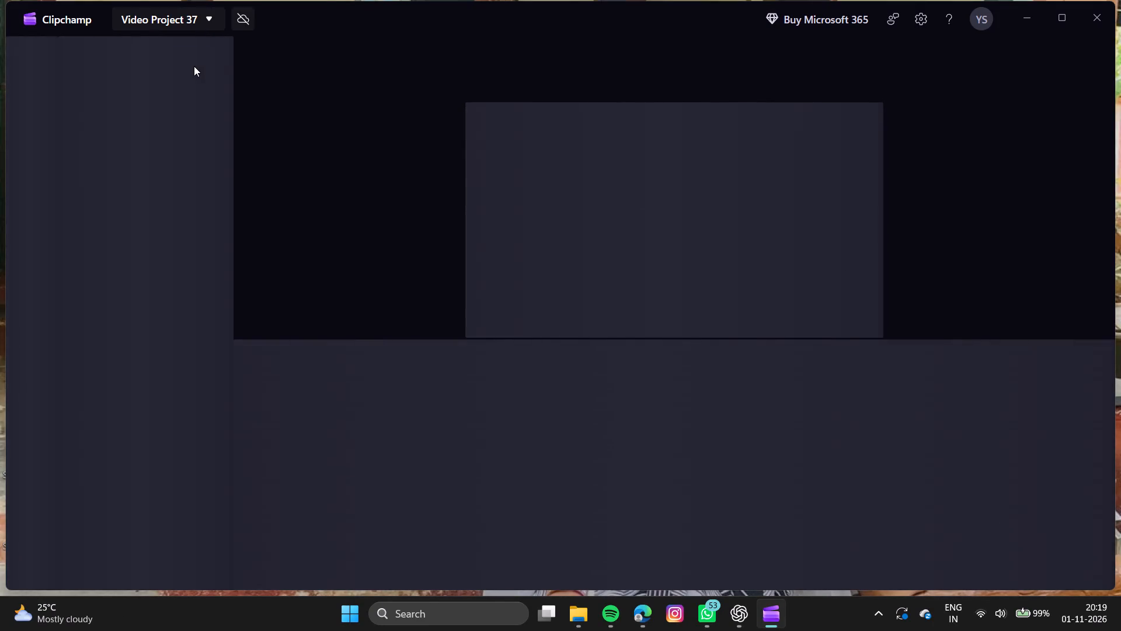
Import the Children_visiting clips of Konark Sun Temple, Victoria Memorial and Taj Mahal from the Downloads folder.
left_click(170, 86)
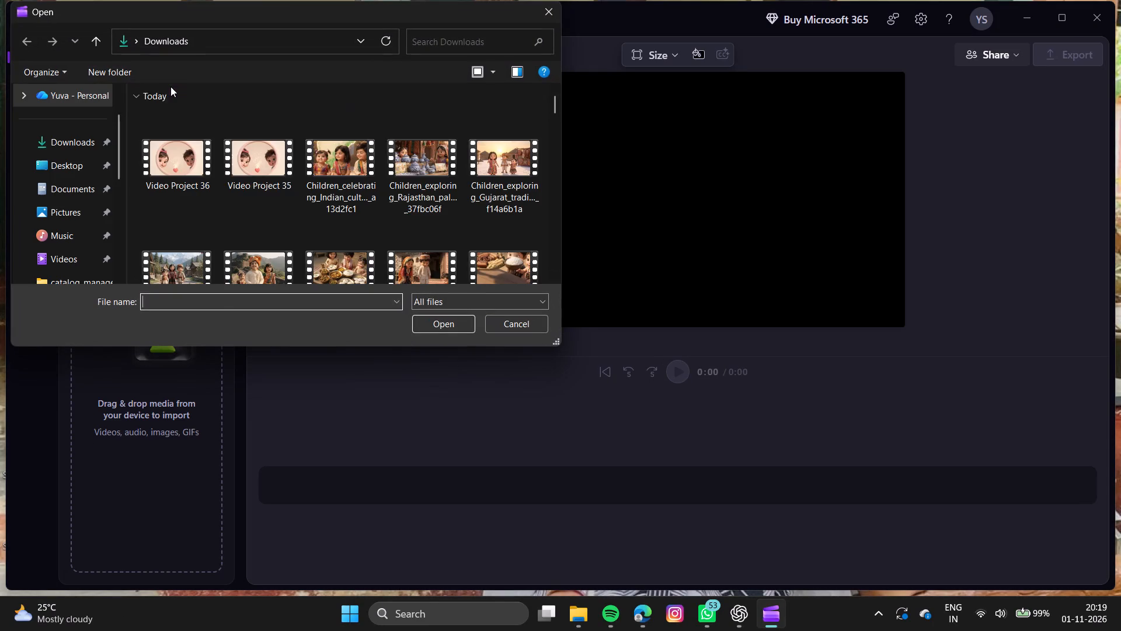
scroll(339, 203, "down", 1)
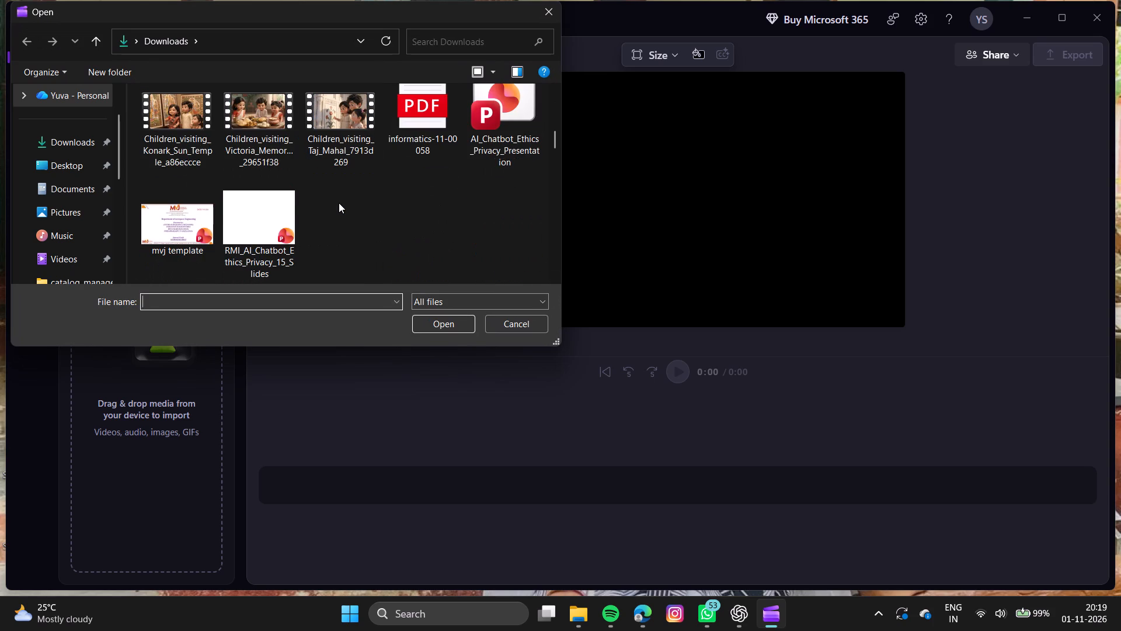
left_click(339, 203)
left_click_drag(339, 203, 183, 148)
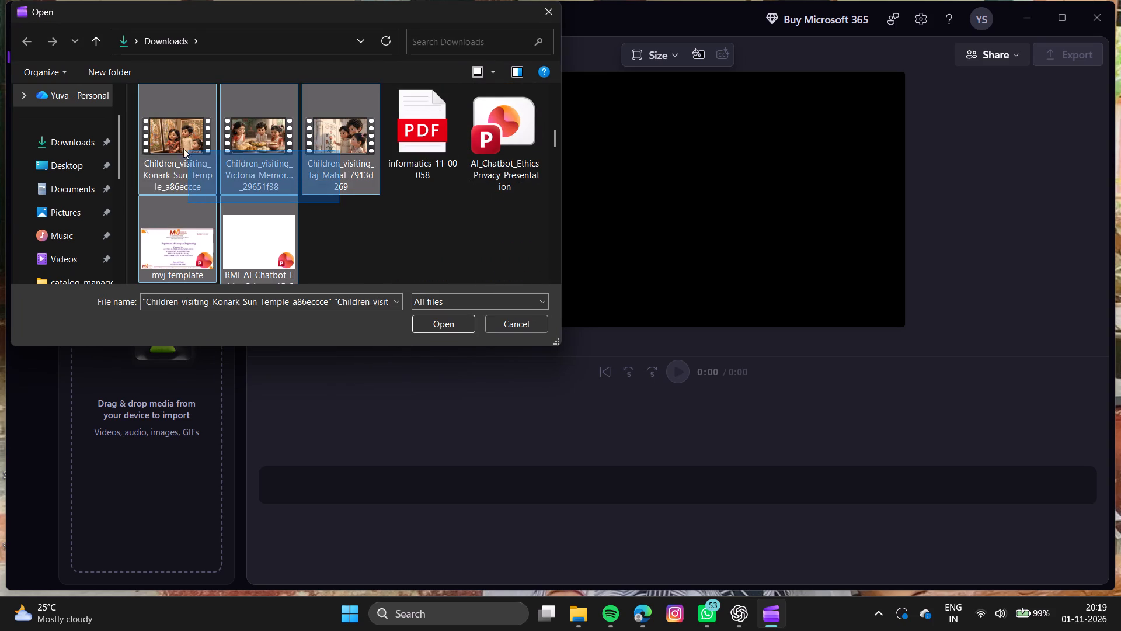
left_click_drag(183, 148, 235, 171)
left_click(395, 210)
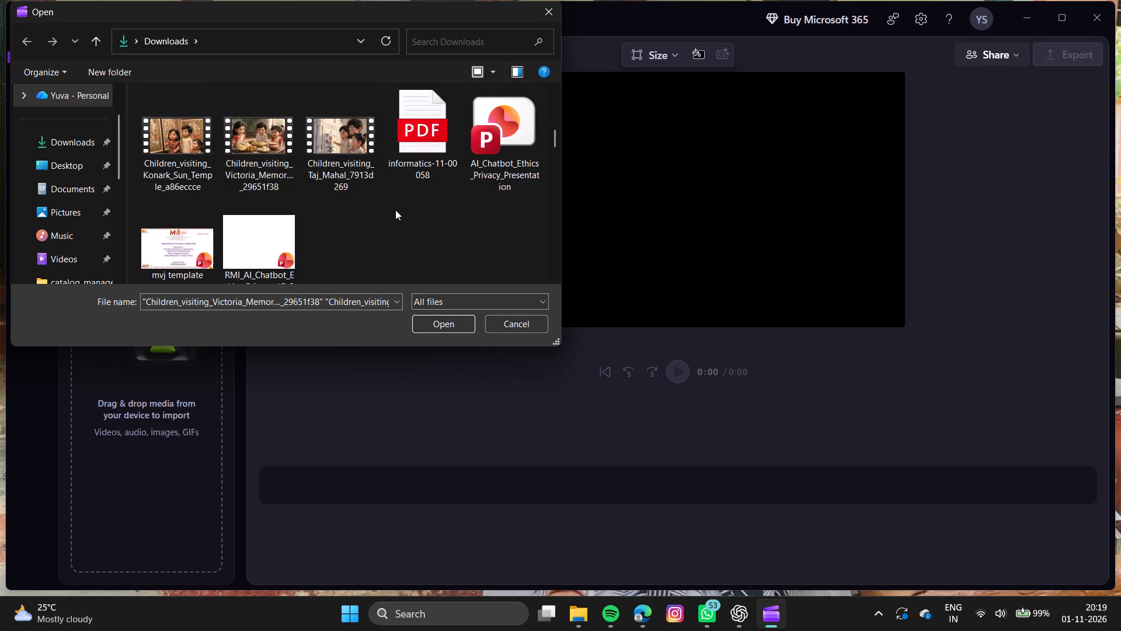
left_click_drag(383, 188, 152, 153)
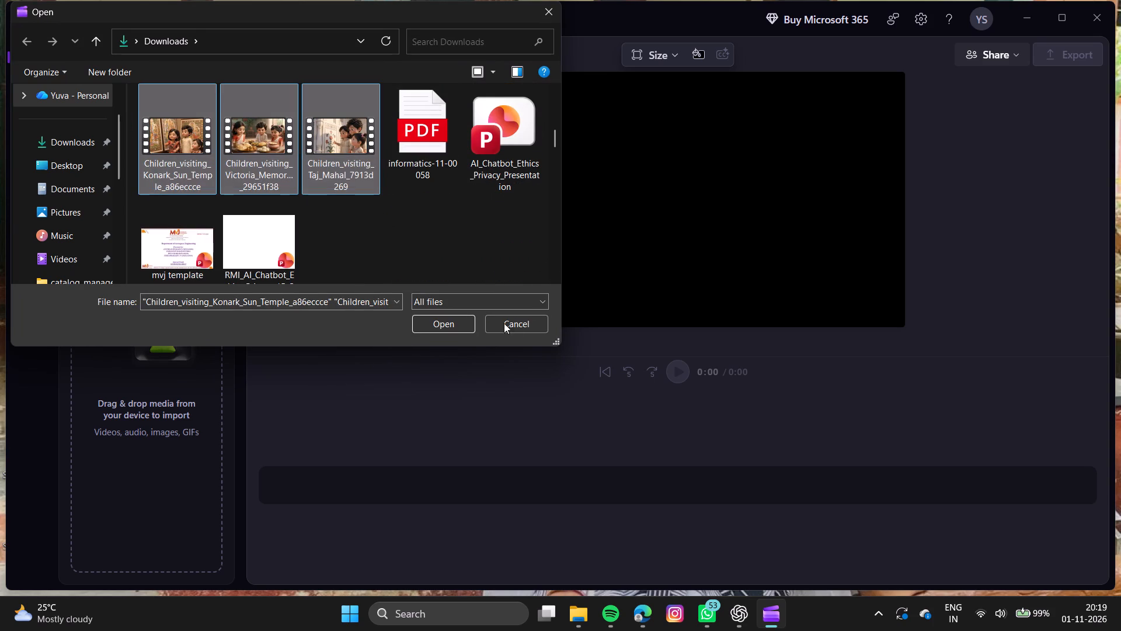
left_click(450, 327)
Import the three rows of children's travel clips in Downloads, from the Himachal Pradesh clip through the Tamil Nadu clip.
left_click(130, 82)
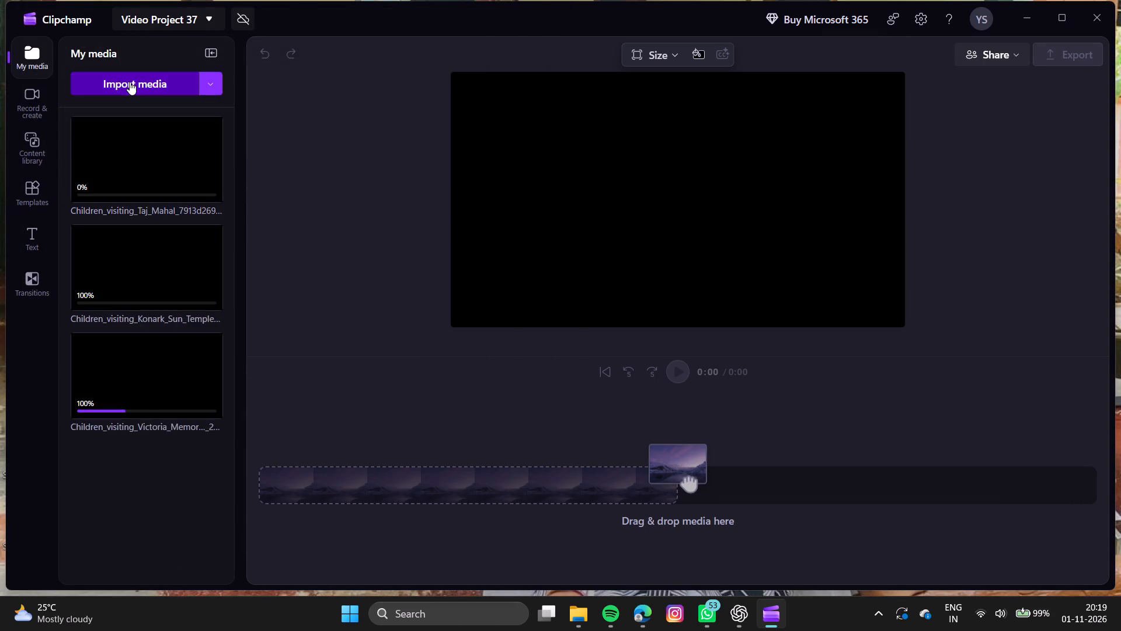
scroll(360, 231, "down", 1)
scroll(360, 231, "up", 1)
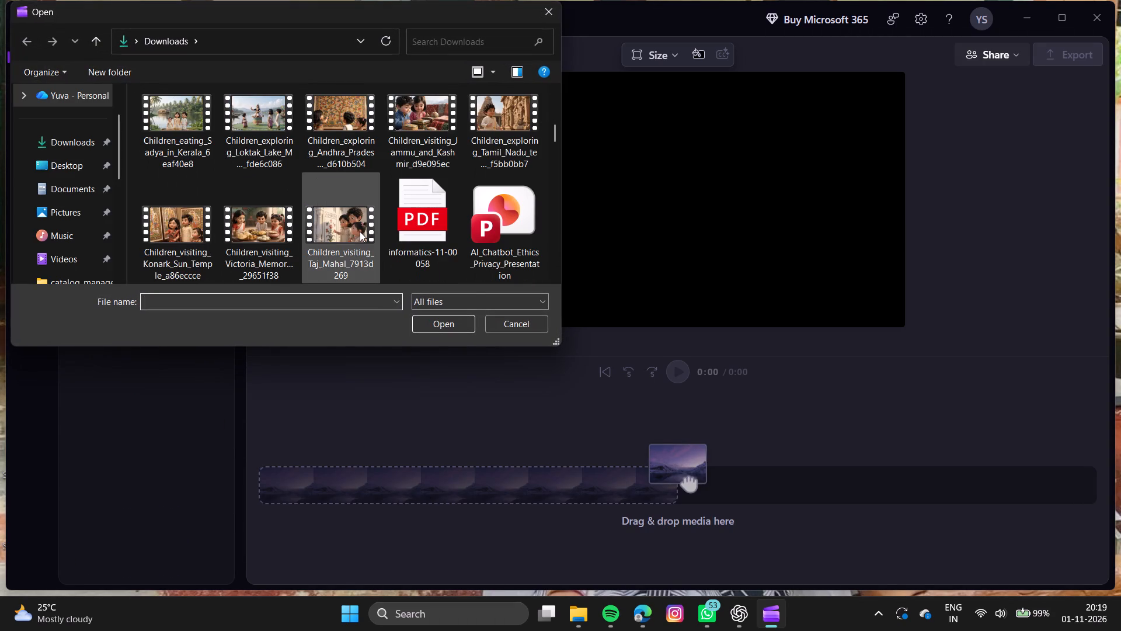
left_click_drag(546, 161, 192, 117)
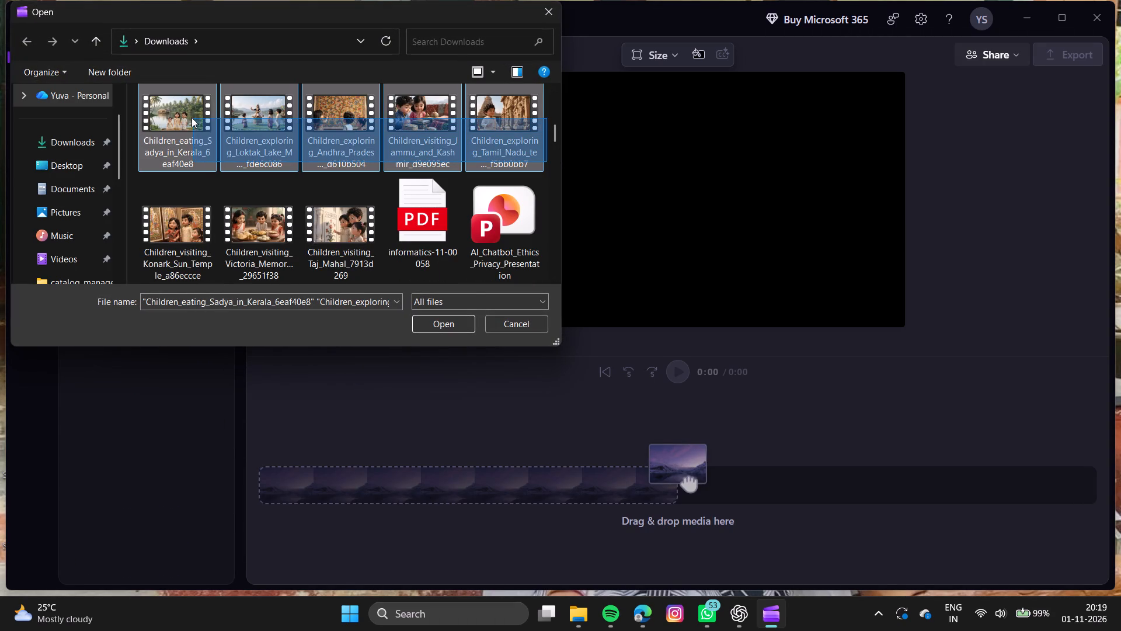
left_click_drag(192, 117, 187, 80)
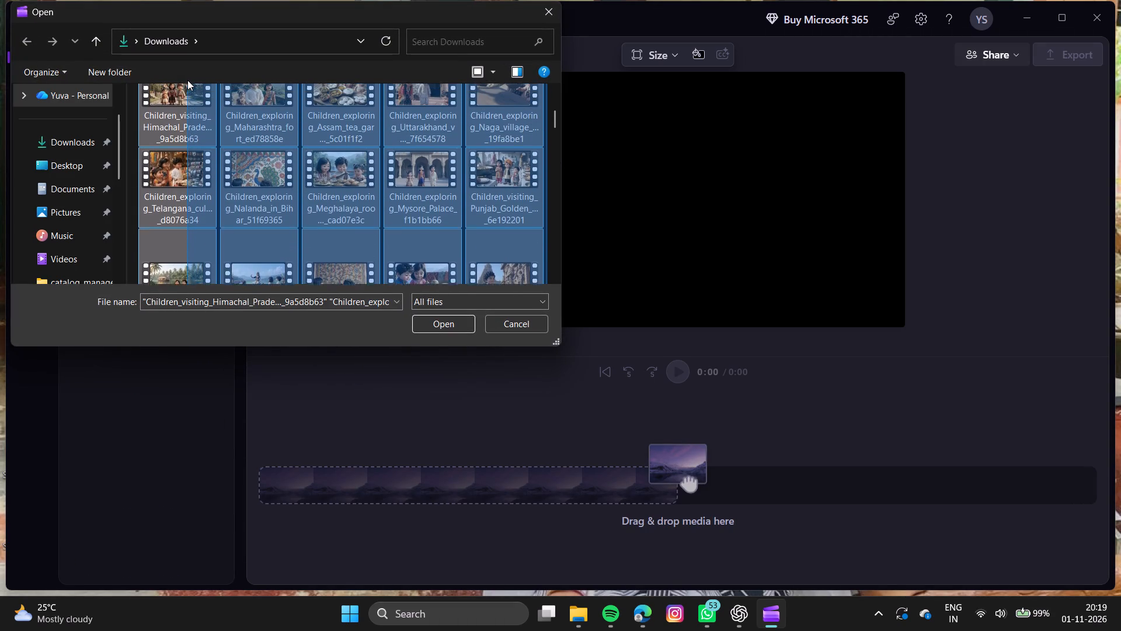
left_click_drag(187, 80, 173, 170)
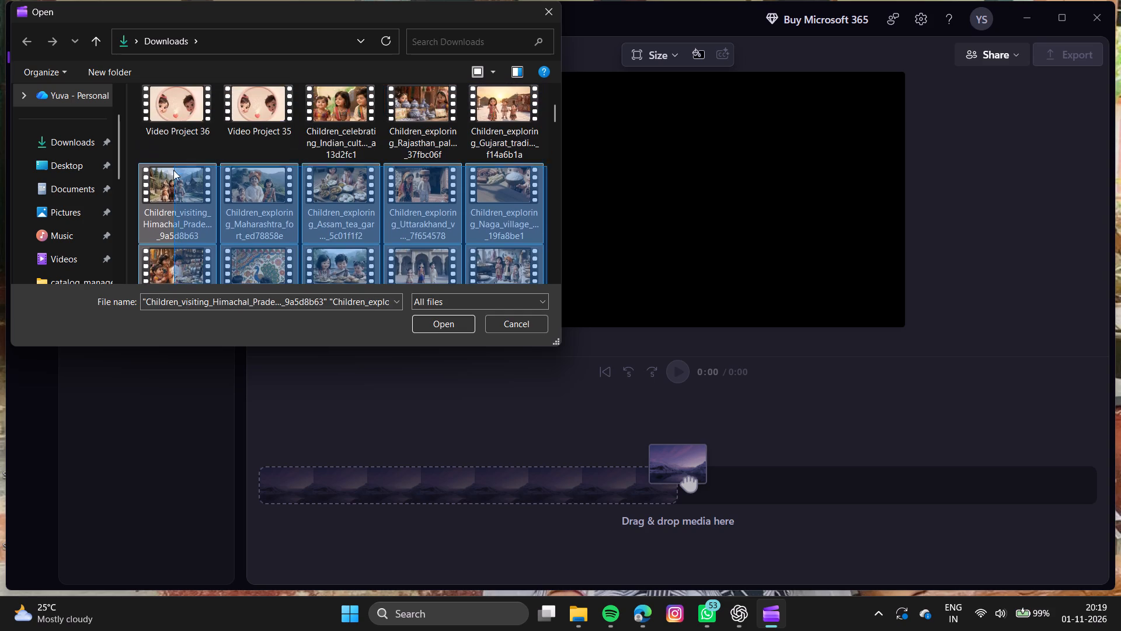
left_click_drag(173, 170, 163, 182)
left_click(446, 324)
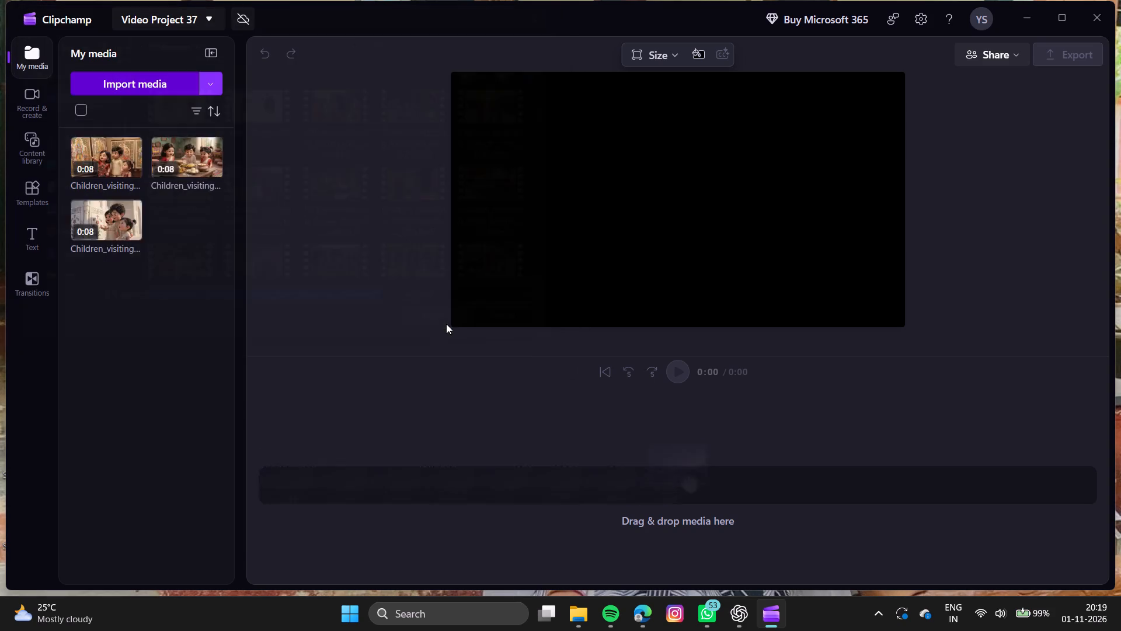
Import the Children_celebrating Indian culture clip and the Rajasthan and Gujarat exploring clips from Downloads.
left_click(144, 92)
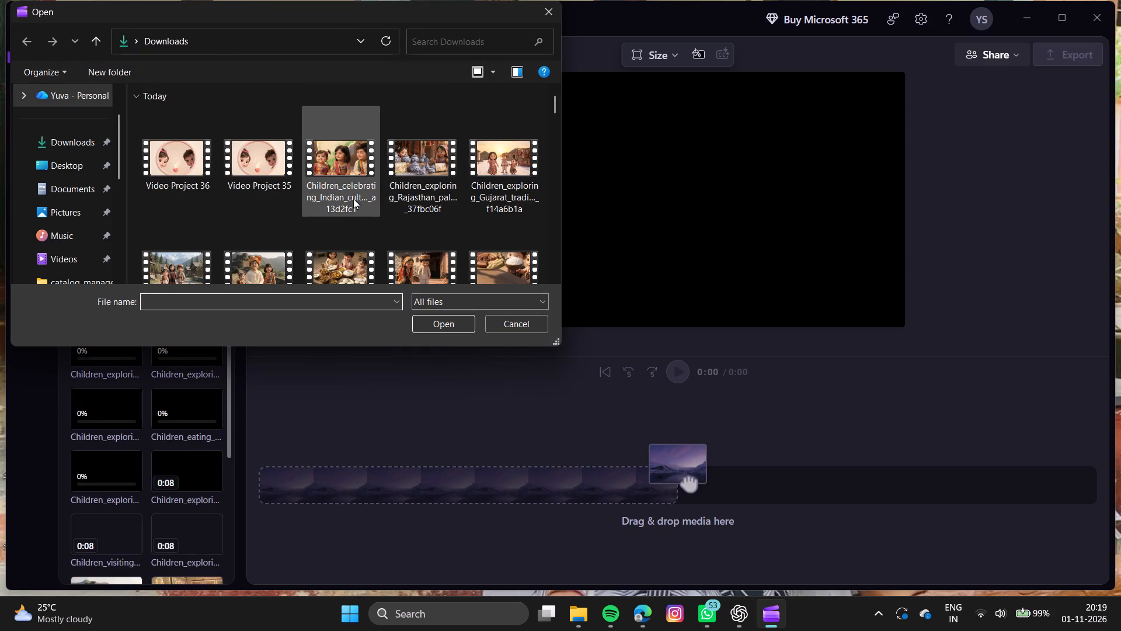
left_click_drag(550, 201, 497, 188)
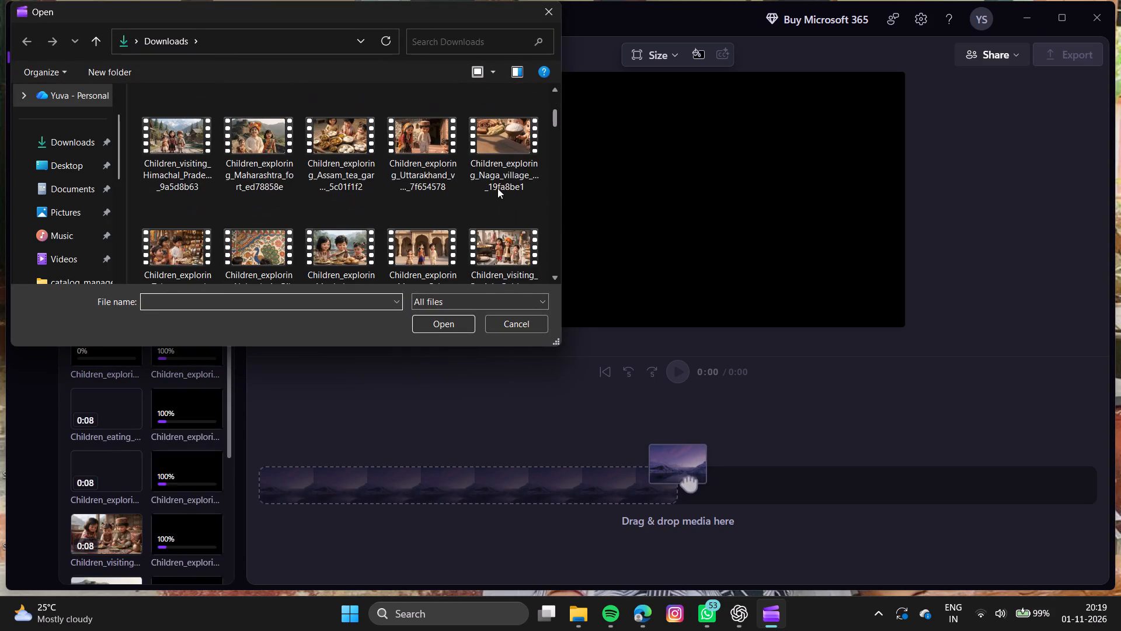
left_click_drag(497, 188, 524, 183)
scroll(524, 183, "up", 7)
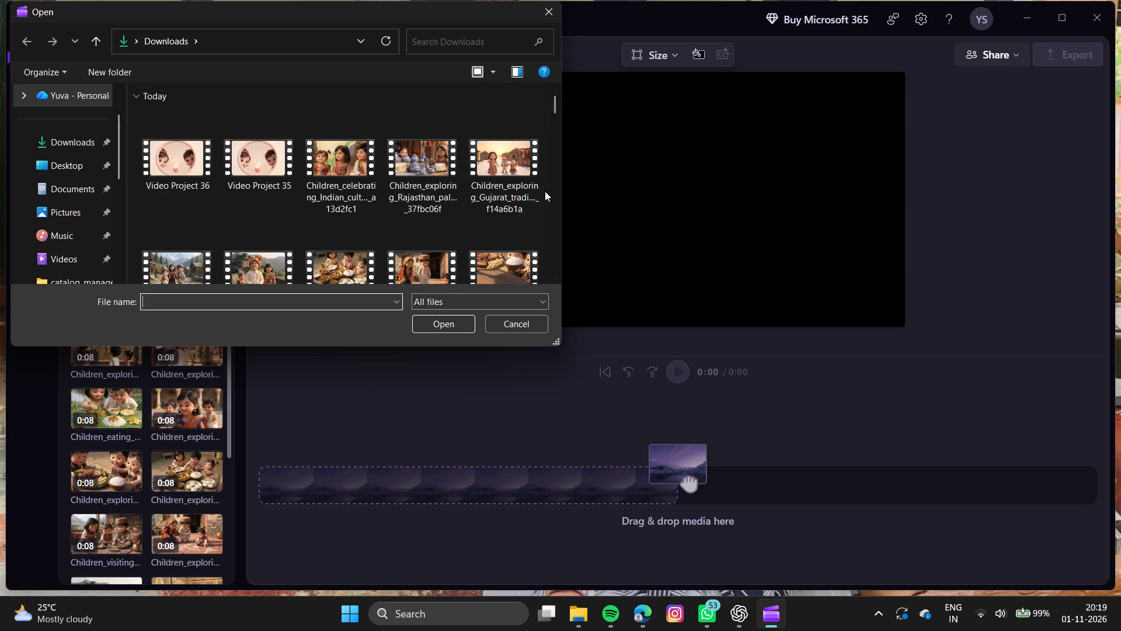
left_click_drag(545, 191, 340, 181)
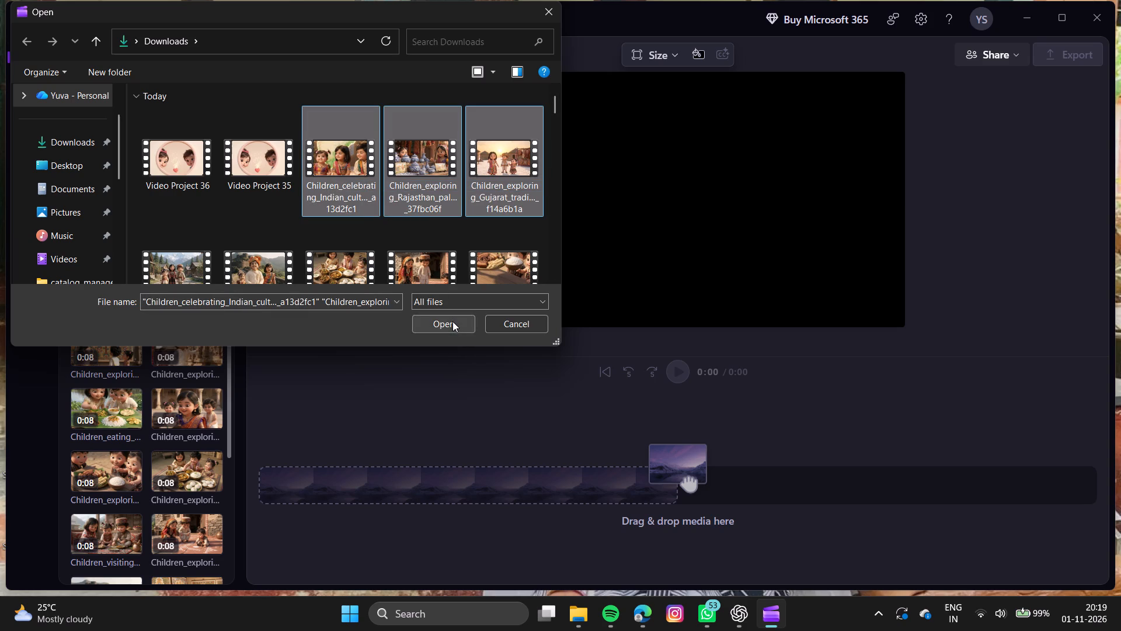
left_click(452, 321)
Import the Toddlers_waving_in_logo_intro clip from Downloads.
left_click(140, 77)
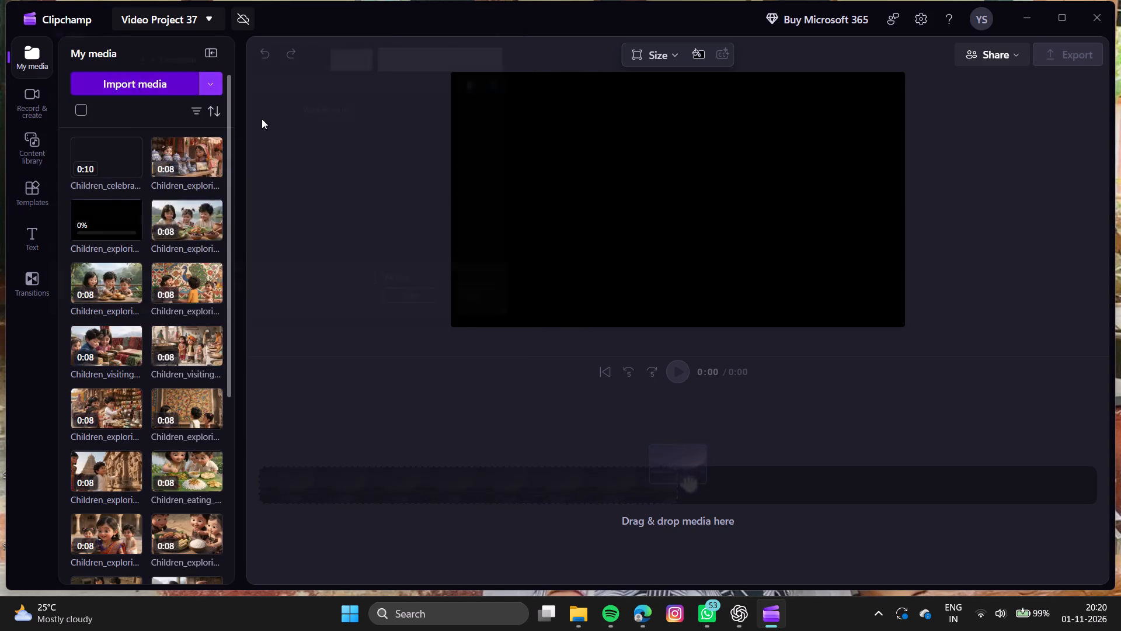
scroll(316, 148, "down", 4)
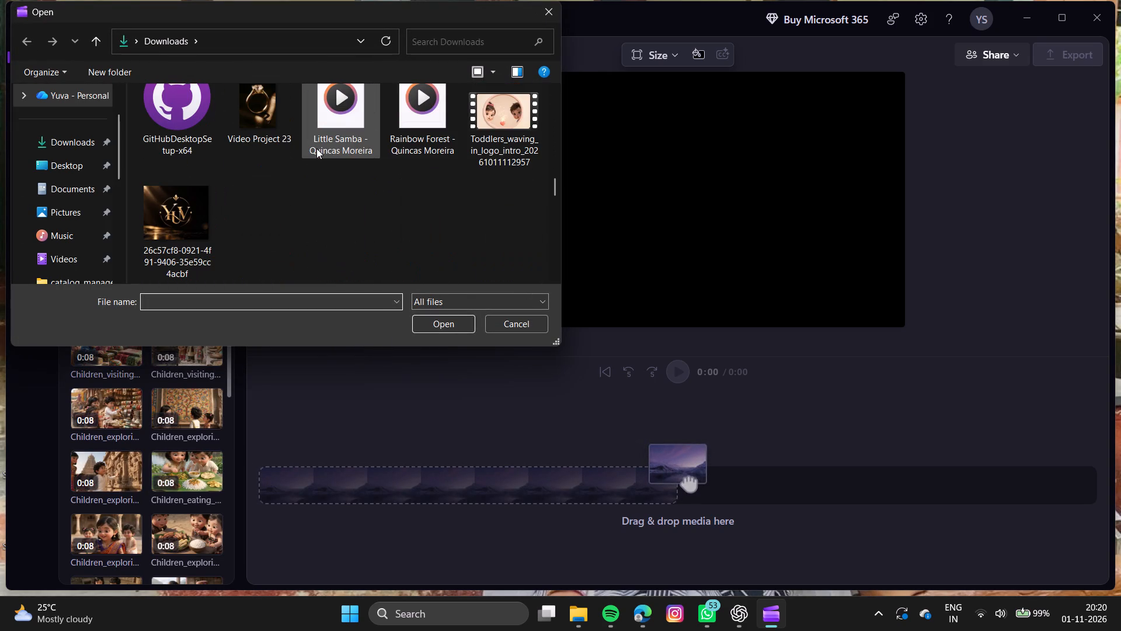
double_click(488, 134)
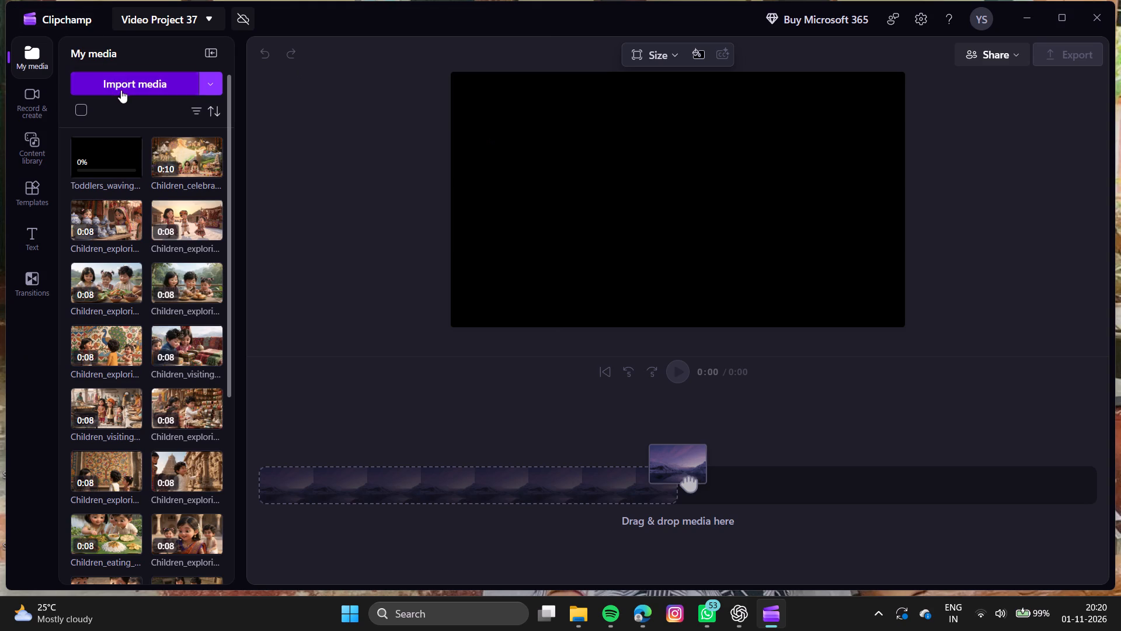
Import the ilybabies logo.png image from further down the Downloads folder.
left_click(123, 90)
scroll(316, 148, "down", 2)
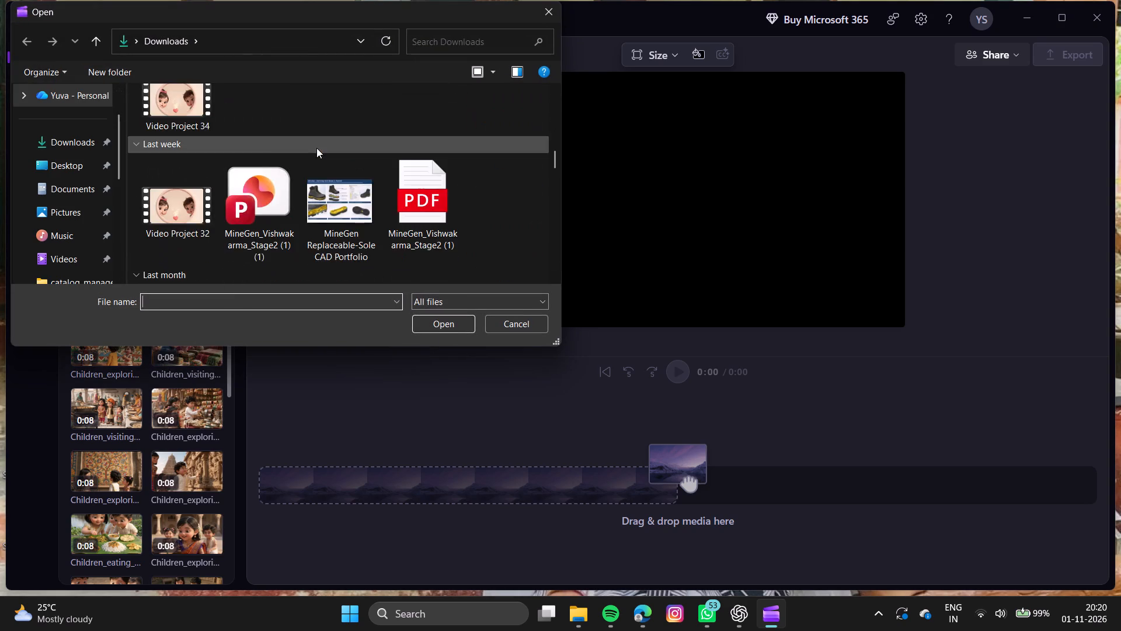
scroll(316, 148, "down", 4)
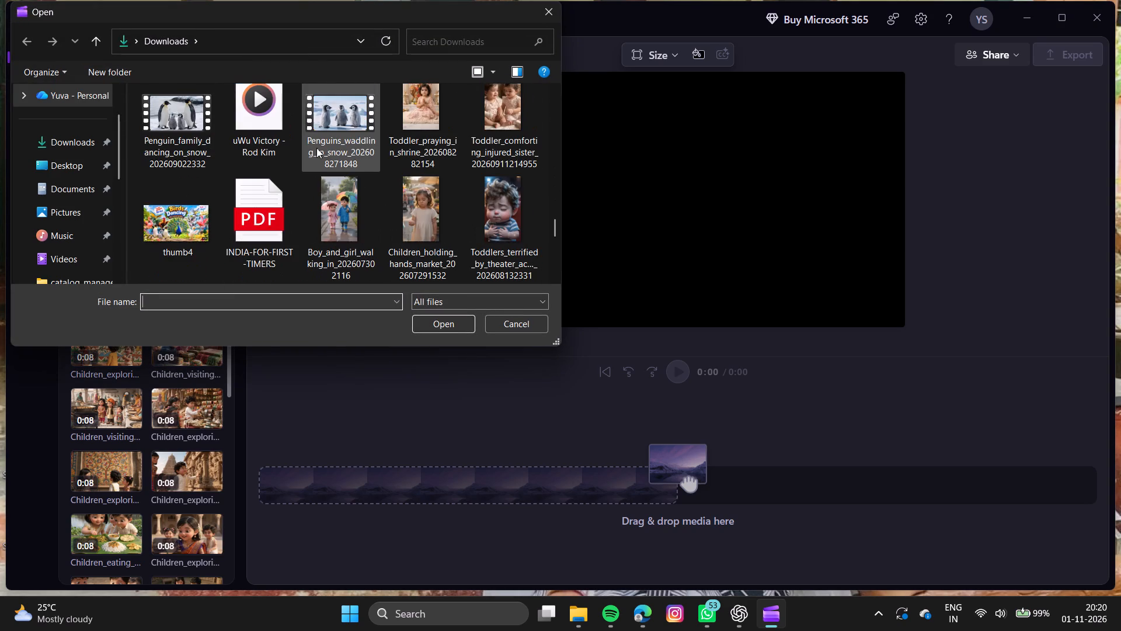
scroll(316, 148, "down", 1)
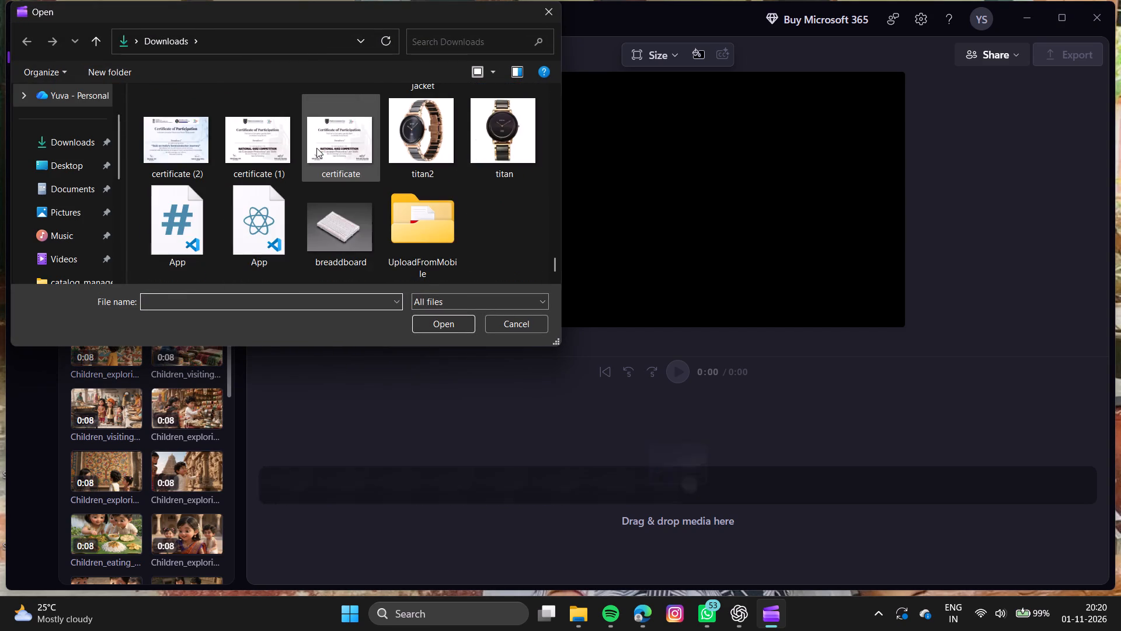
double_click(199, 202)
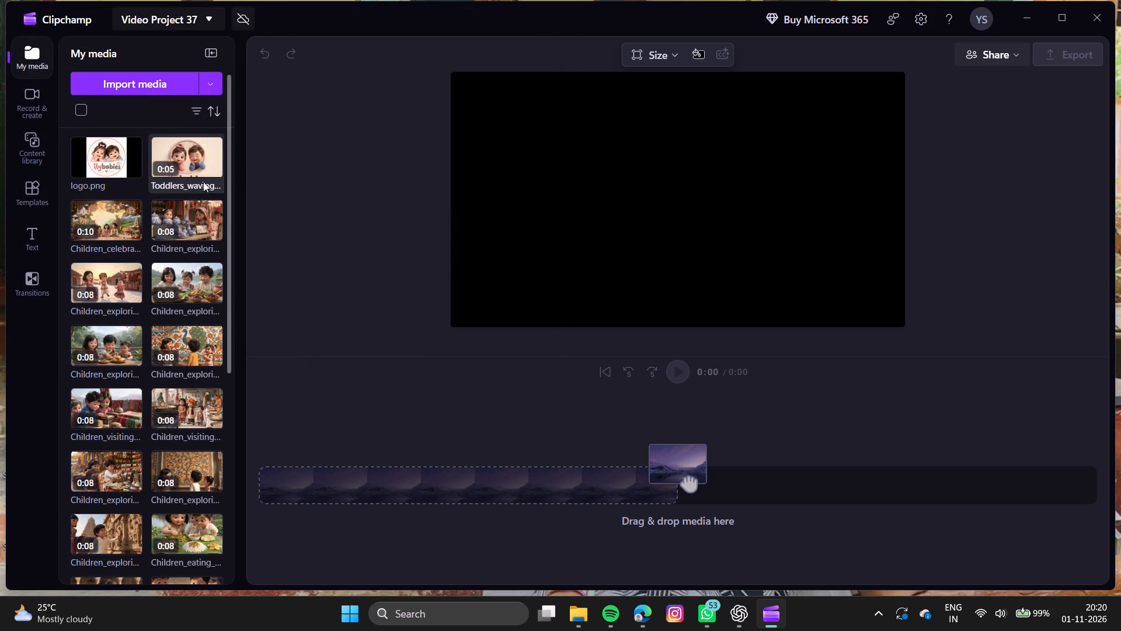
Add the Toddlers_waving_in_logo_intro clip to the empty timeline as the opening.
left_click(210, 170)
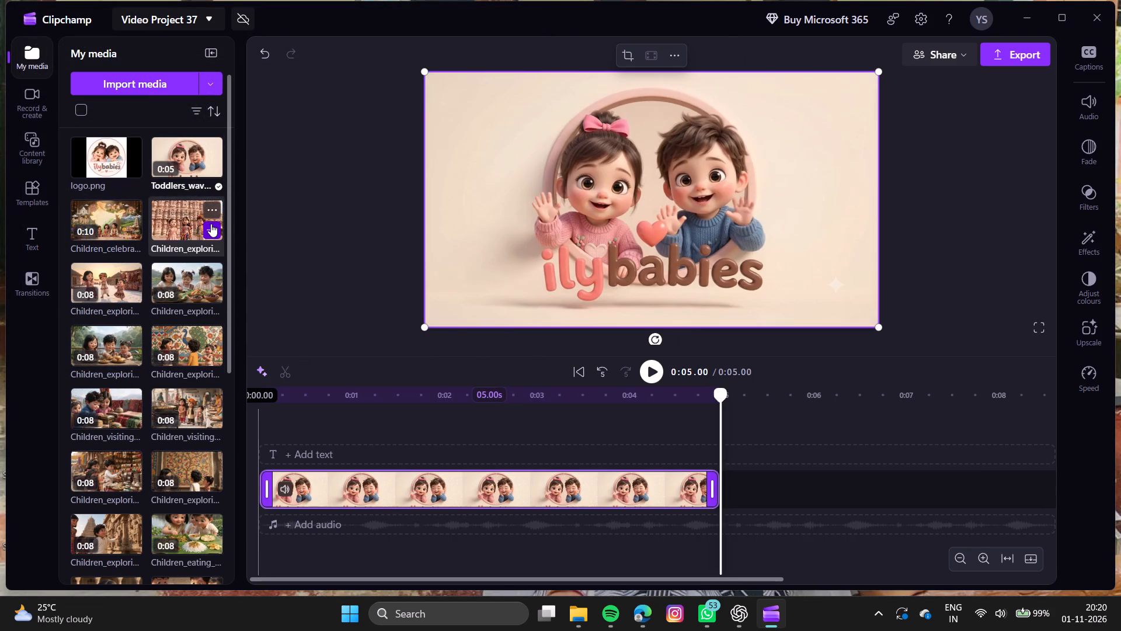
Append the Konark Sun Temple, Kerala Sadya and Naga village clips to the timeline, in that order.
scroll(115, 236, "down", 2)
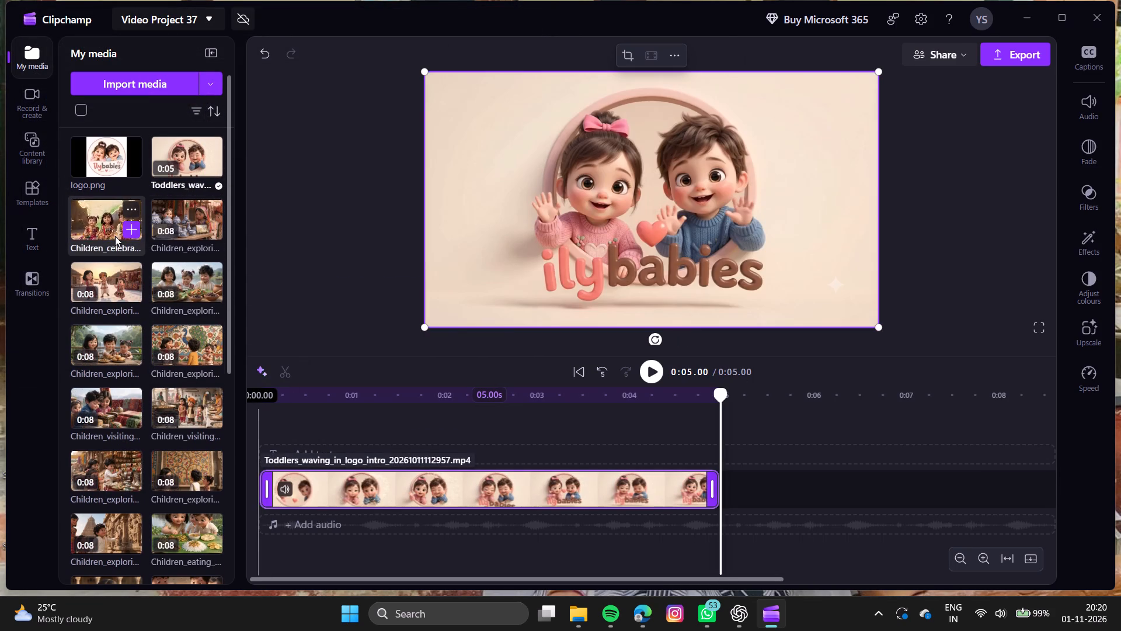
scroll(115, 236, "down", 3)
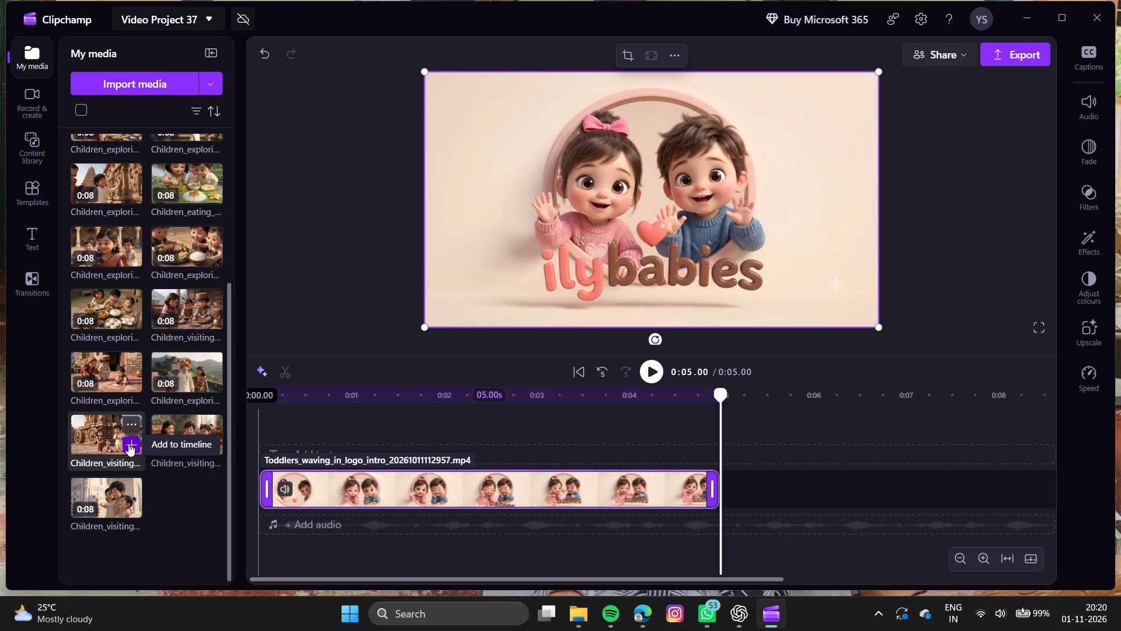
left_click(128, 443)
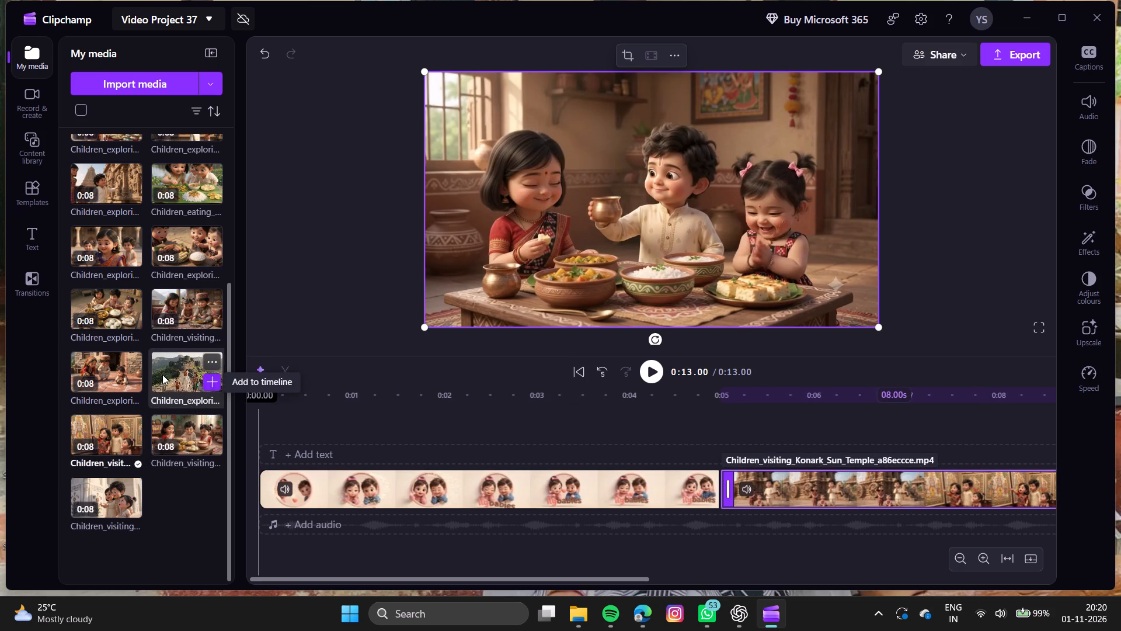
scroll(161, 373, "up", 1)
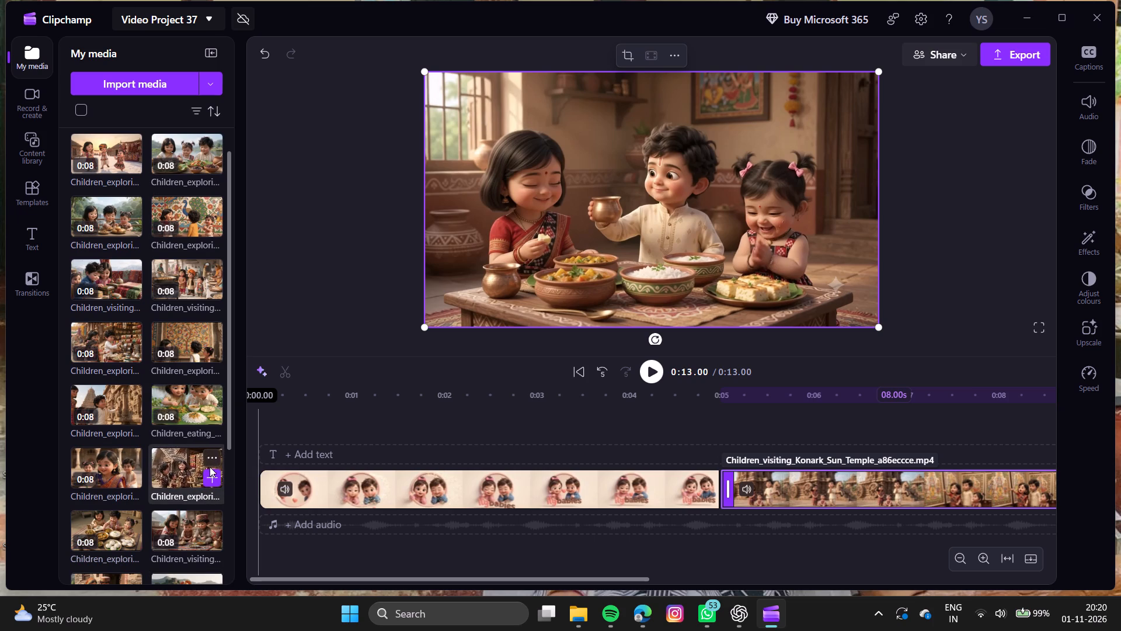
left_click(214, 410)
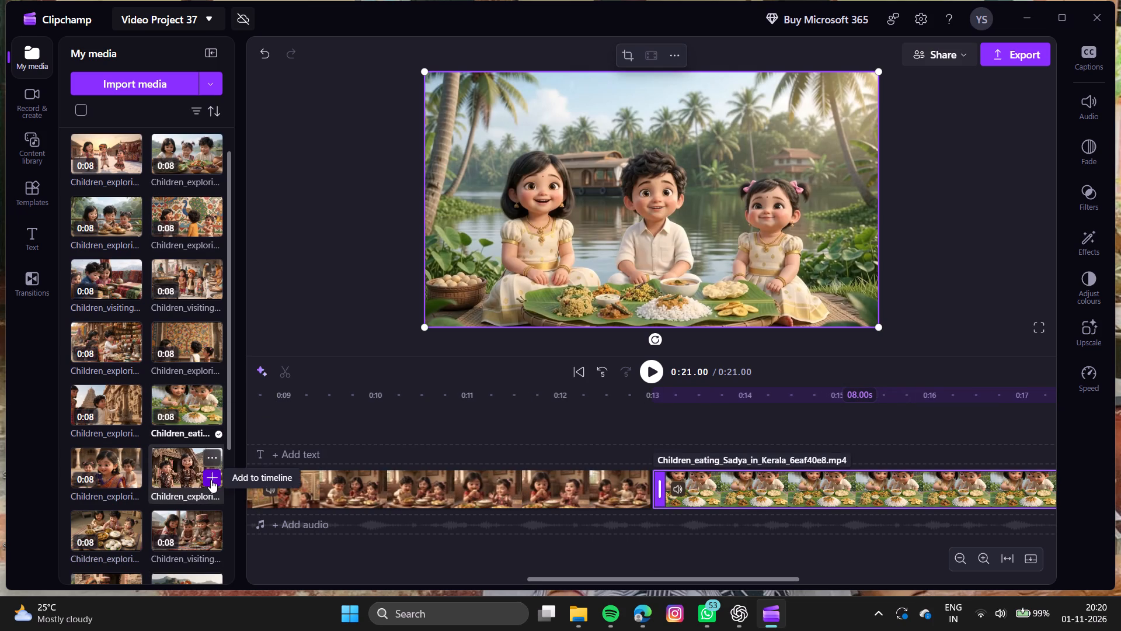
left_click(211, 480)
Append the Rajasthan, Gujarat and 10-second Children_celebrating Indian culture clips to the timeline, in that order.
scroll(191, 321, "up", 2)
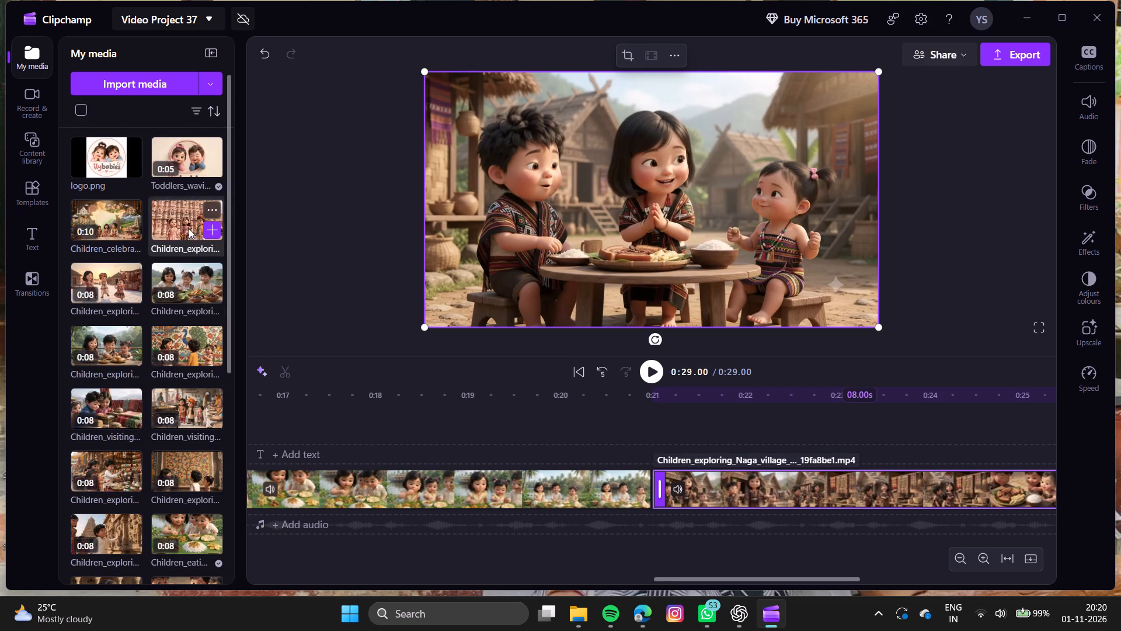
left_click(213, 230)
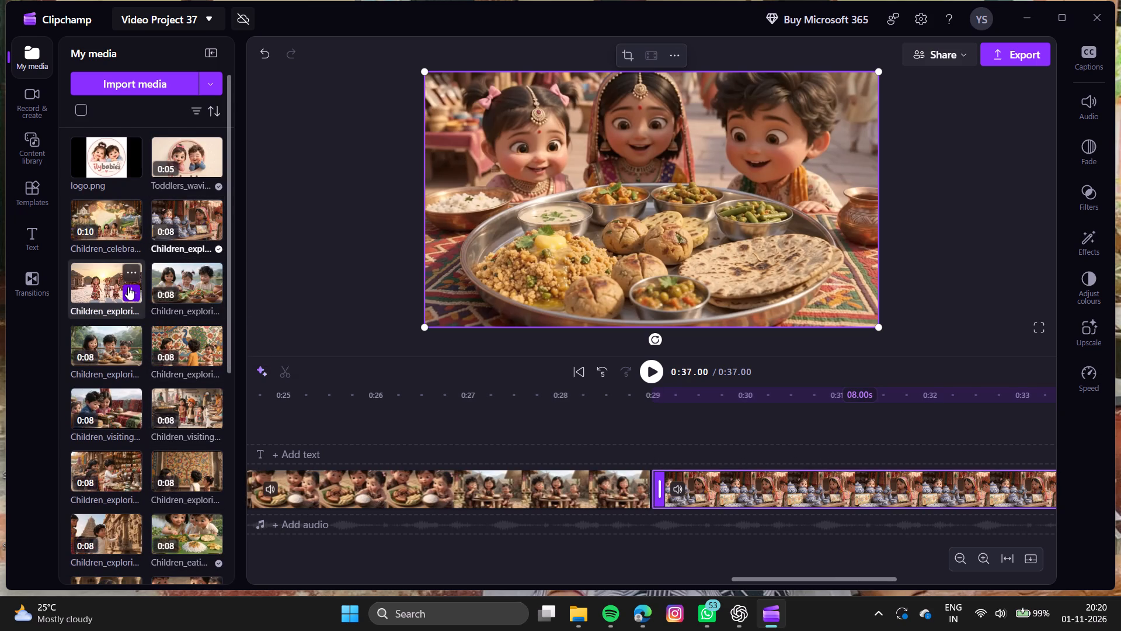
left_click(128, 287)
left_click(126, 229)
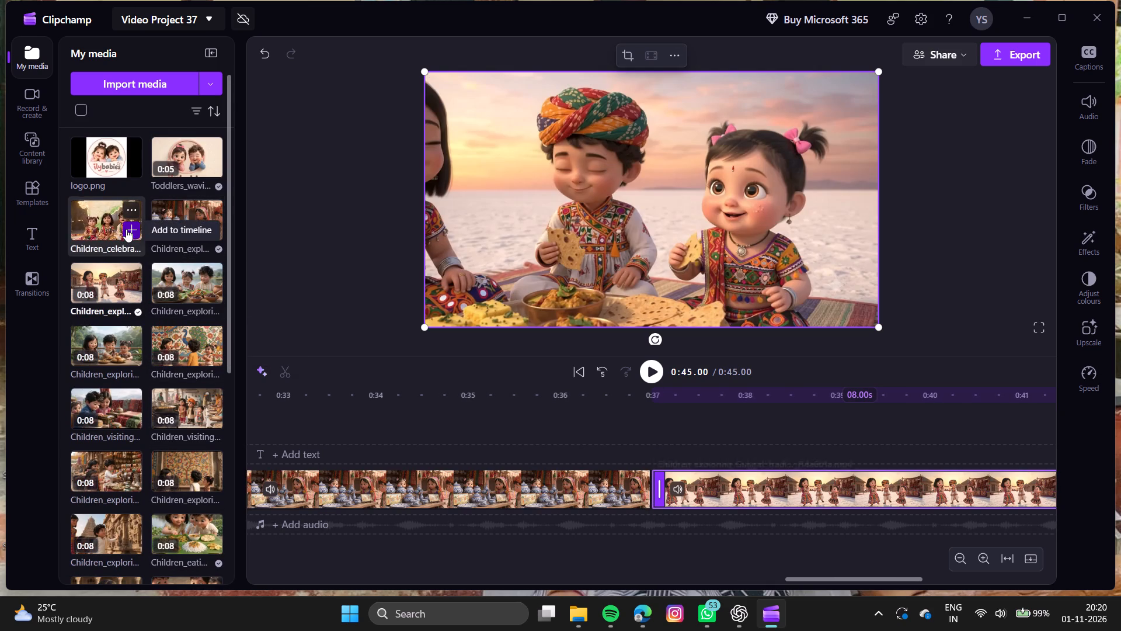
Append the Meghalaya, Nalanda in Bihar, Loktak Lake, and Jammu and Kashmir clips to the timeline, in that order.
left_click(127, 356)
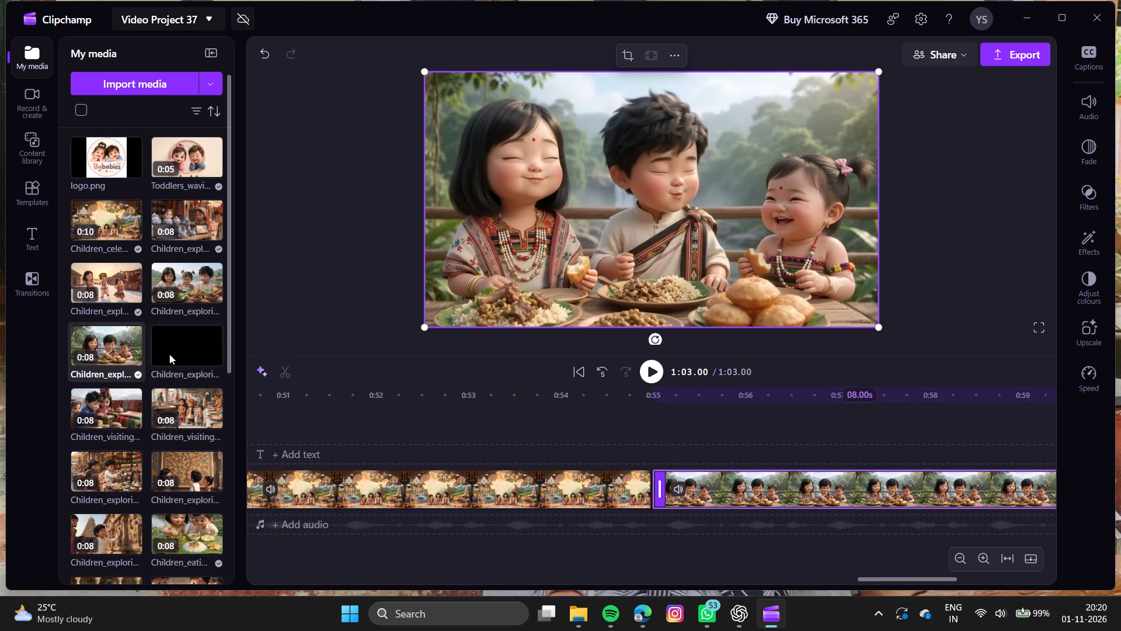
left_click(215, 356)
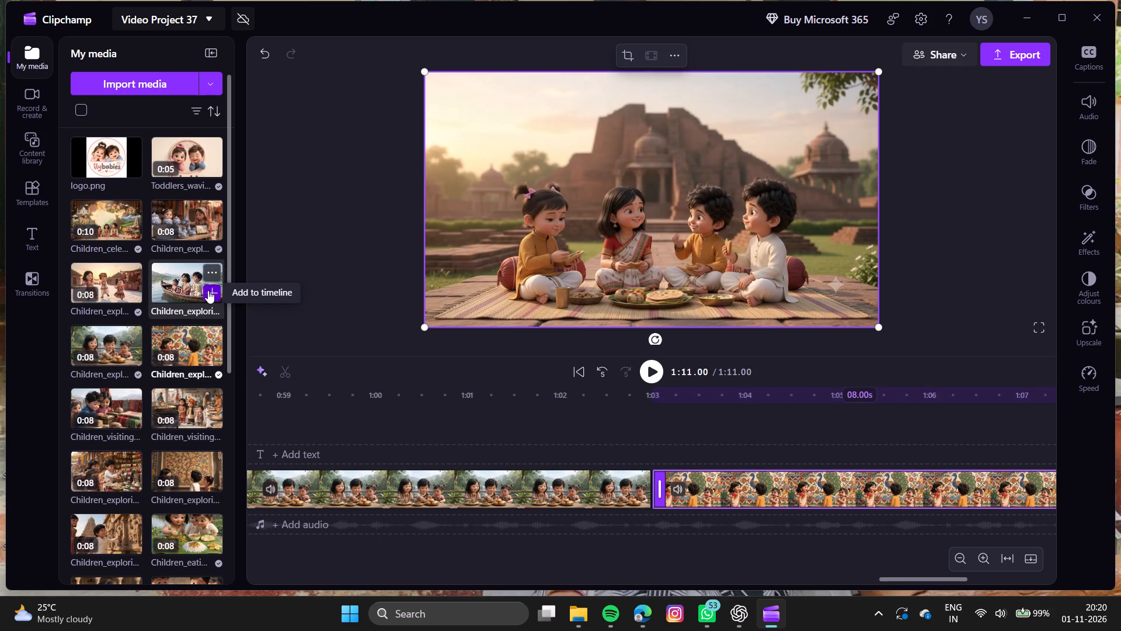
left_click(208, 290)
left_click(130, 416)
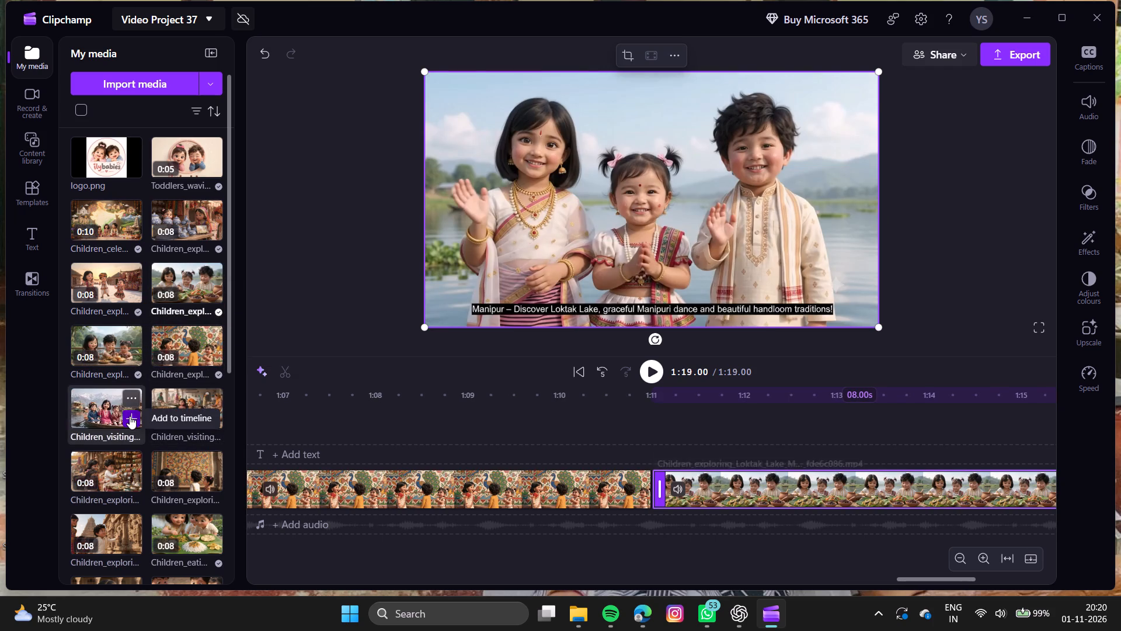
Append the Punjab, patterned-wall, biryani feast and Tamil Nadu temple clips to the timeline, in that order.
left_click(209, 420)
scroll(209, 420, "down", 1)
left_click(211, 311)
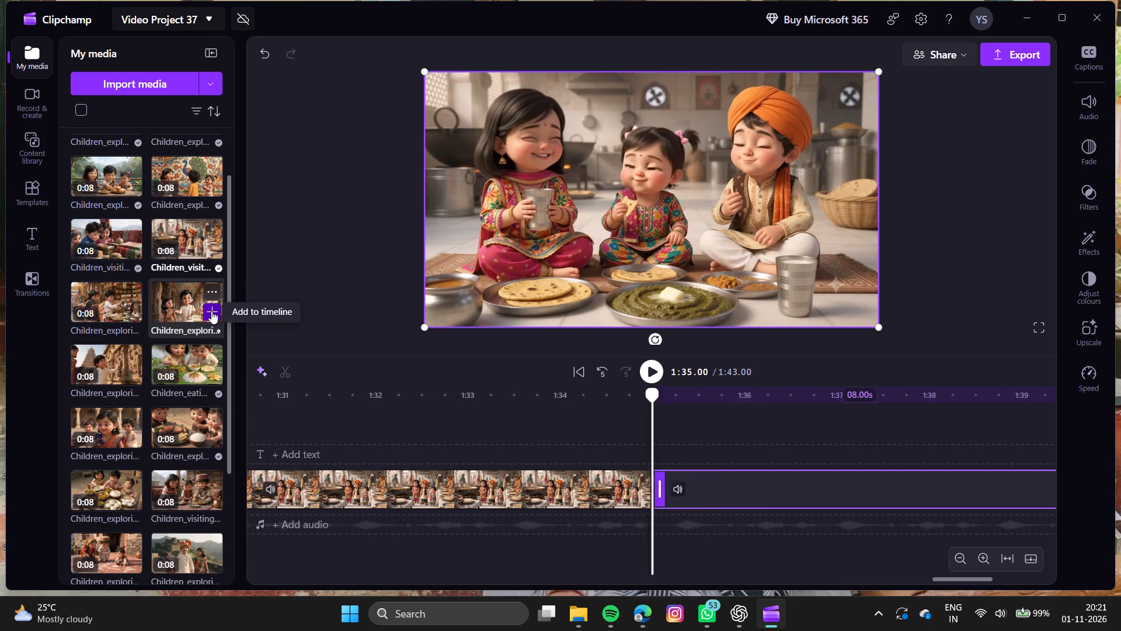
left_click(128, 313)
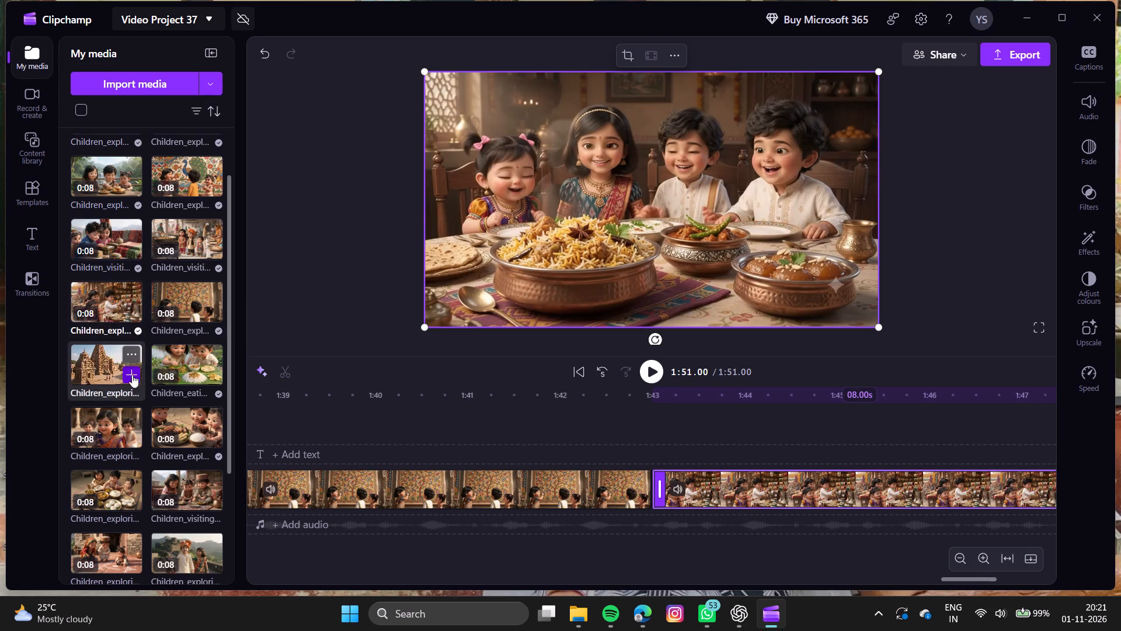
left_click(133, 377)
Append the Mysore Palace, Assam tea garden, Uttarakhand village and hill-fort clips to the timeline, in that order.
scroll(133, 377, "down", 1)
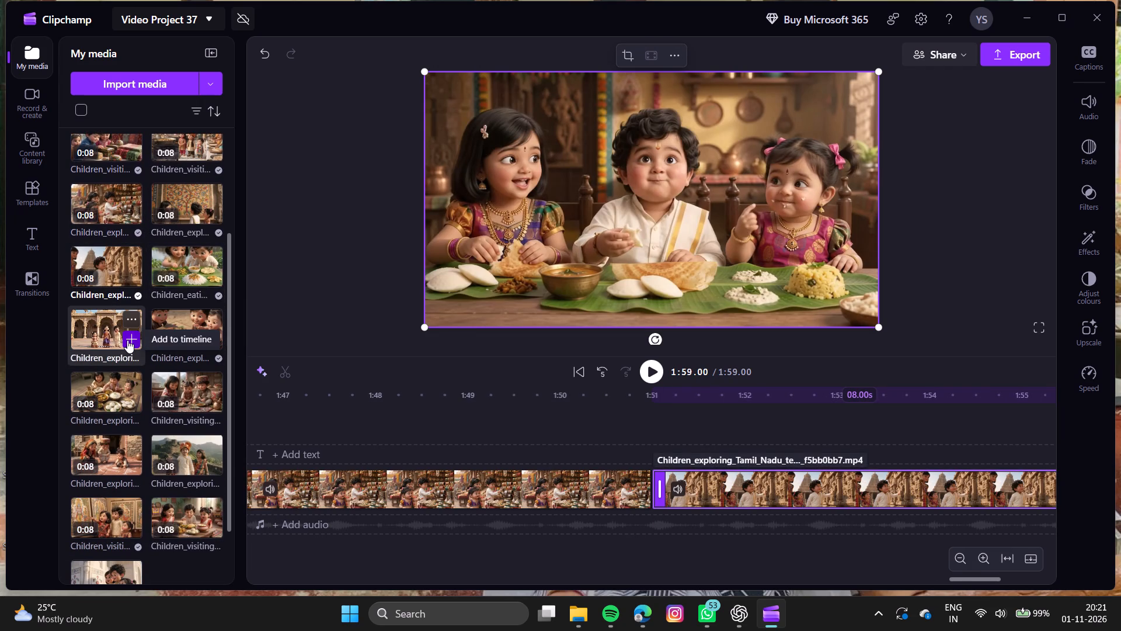
left_click(127, 340)
scroll(127, 340, "down", 1)
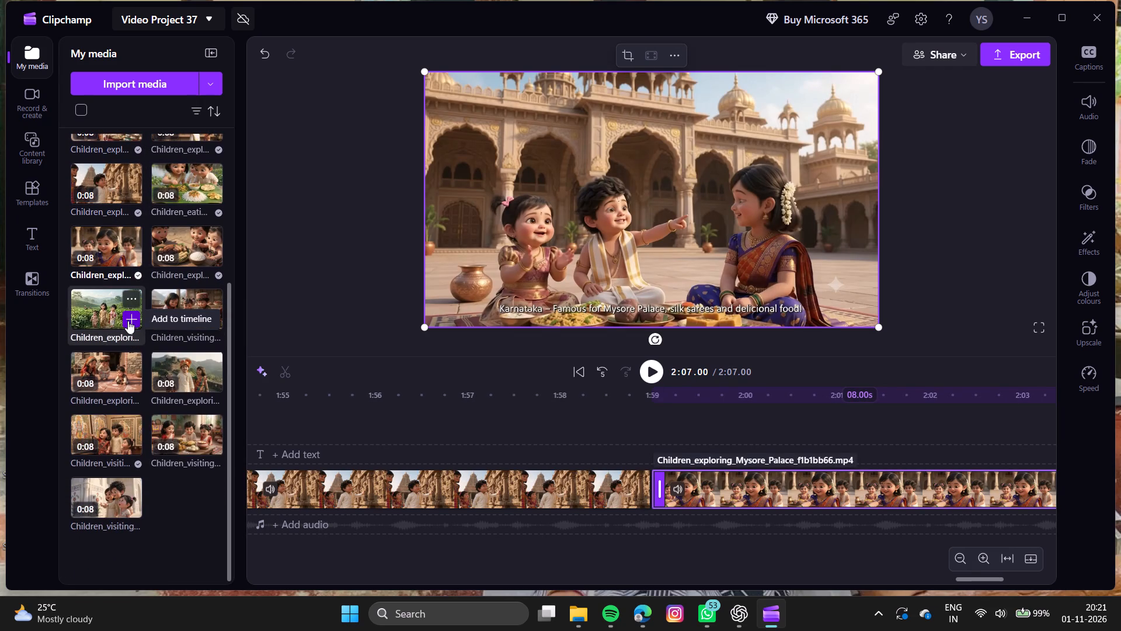
left_click(128, 321)
left_click(133, 383)
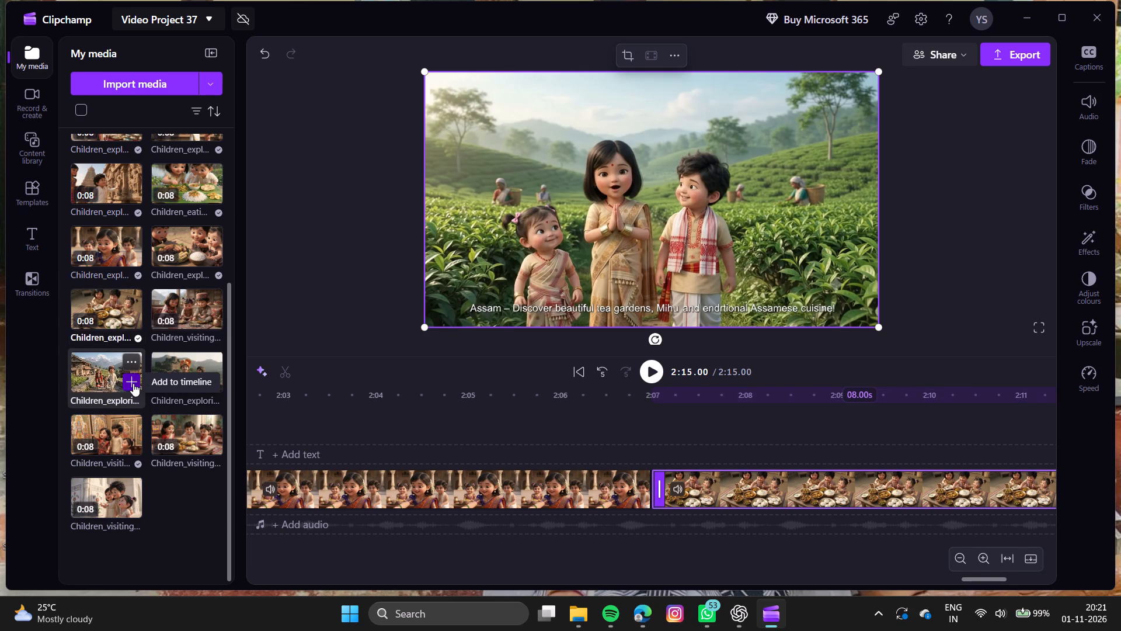
left_click(213, 379)
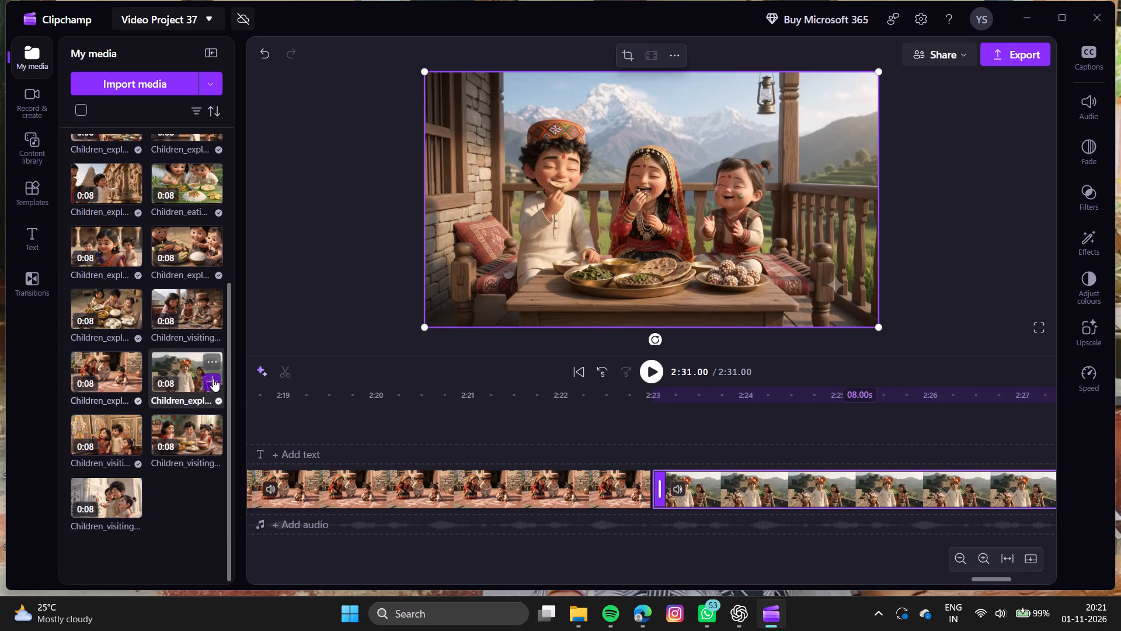
Append the Bengali-style puri feast clip and the Uttar Pradesh Taj Mahal clip to the timeline, in that order.
left_click(214, 442)
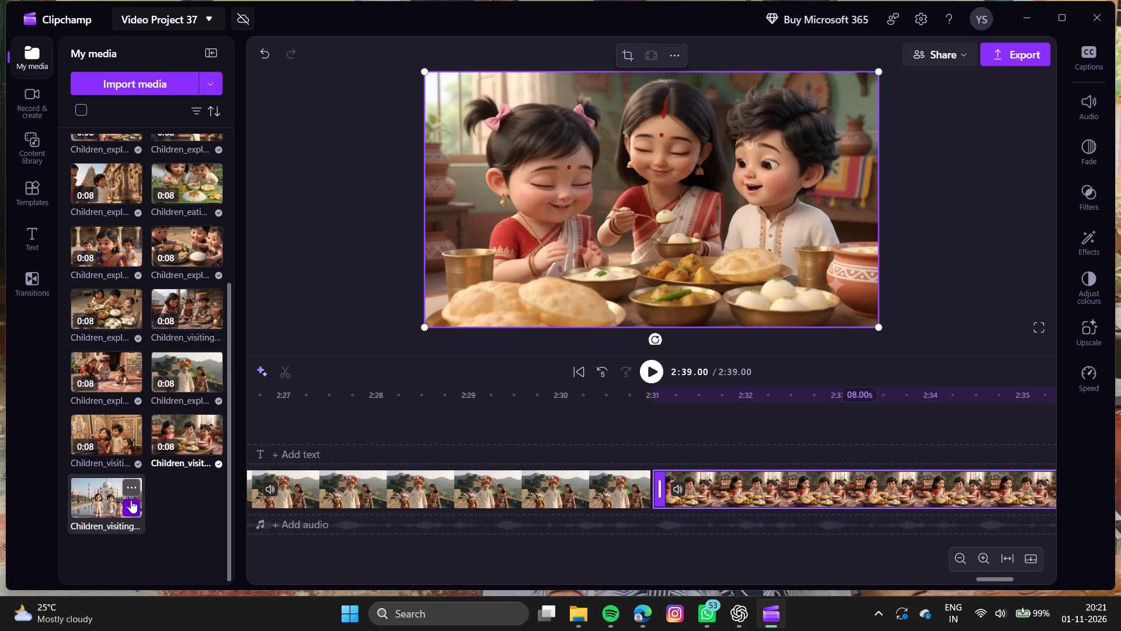
left_click(133, 504)
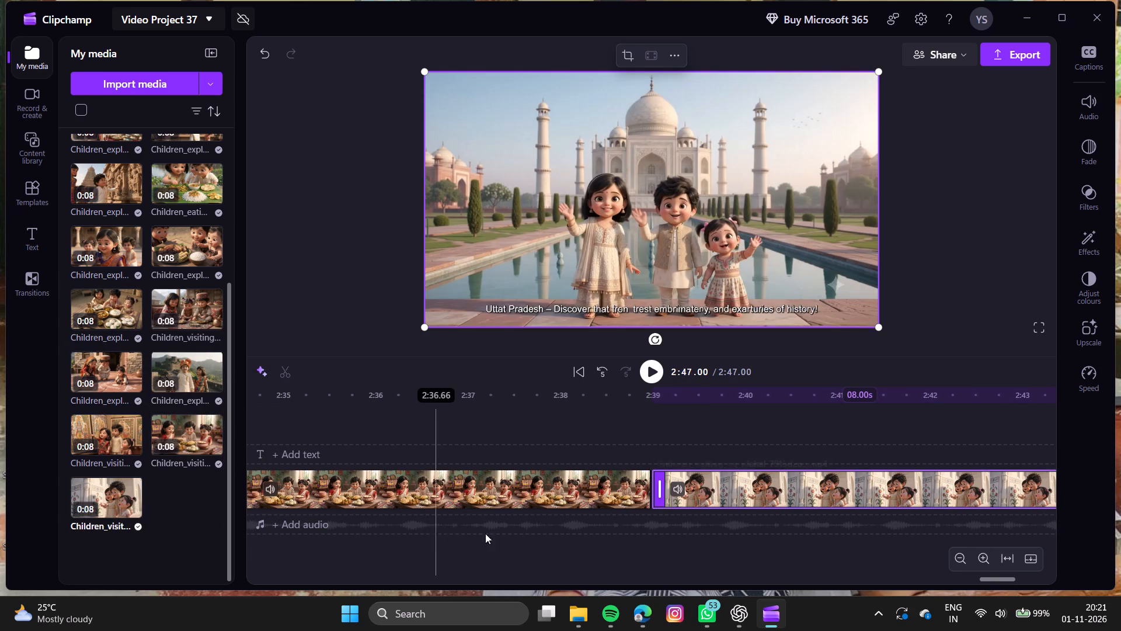
Play the assembled video from the beginning with the entire clip sequence in view on the timeline.
scroll(685, 525, "right", 17)
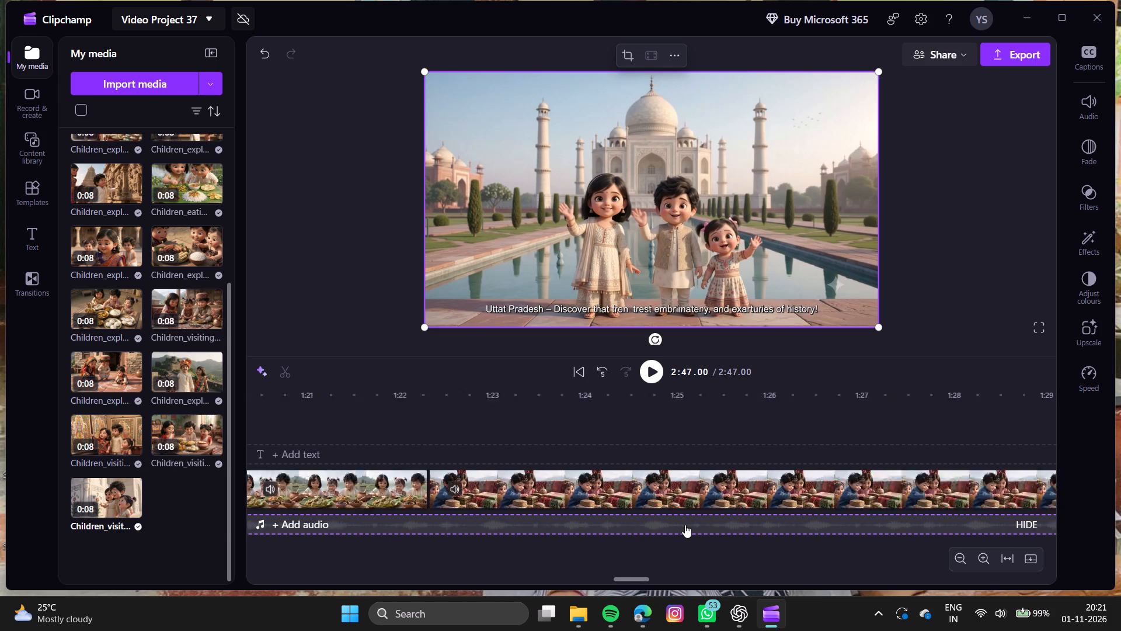
scroll(685, 525, "right", 2)
scroll(442, 518, "right", 6)
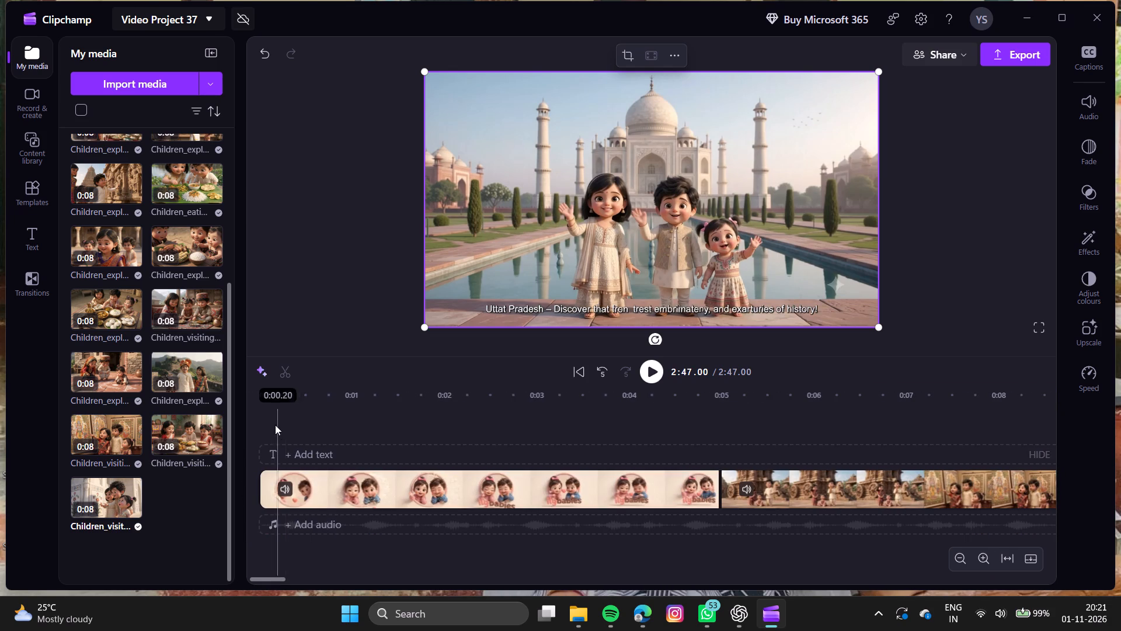
left_click(283, 418)
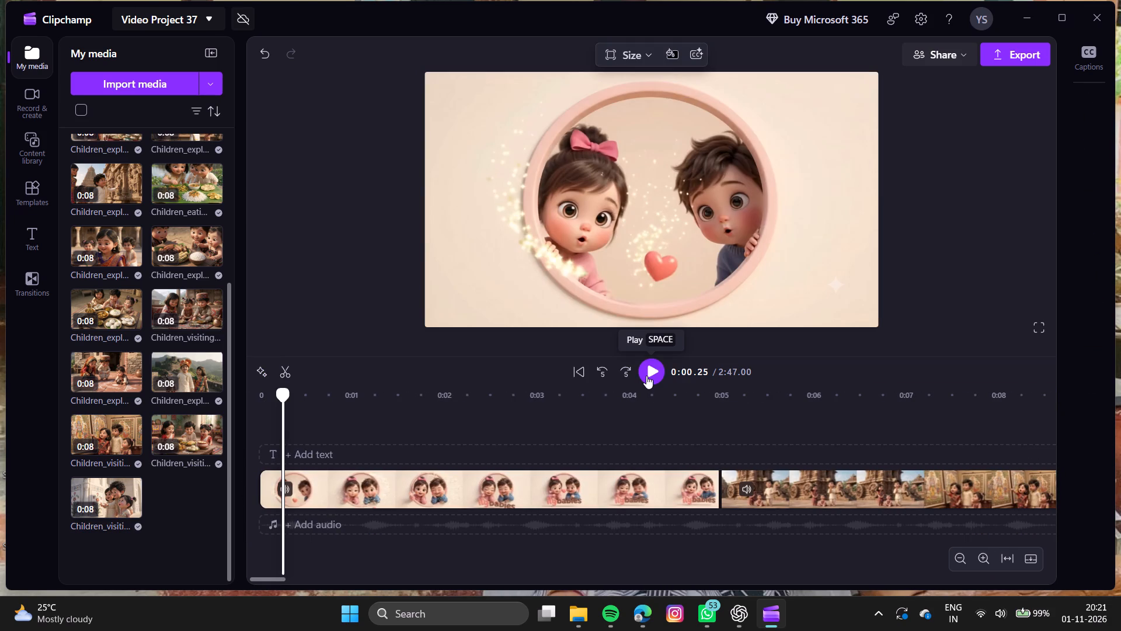
left_click(646, 376)
scroll(634, 439, "down", 9, "ctrl")
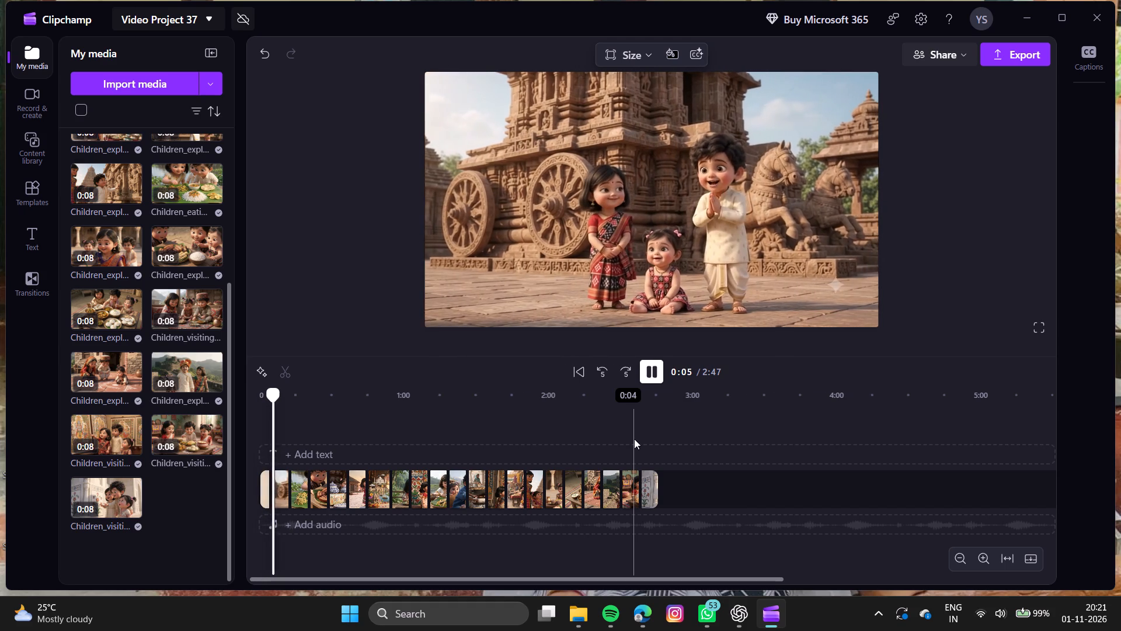
Lower the system sound volume to slightly below half while the video plays.
left_click(1003, 623)
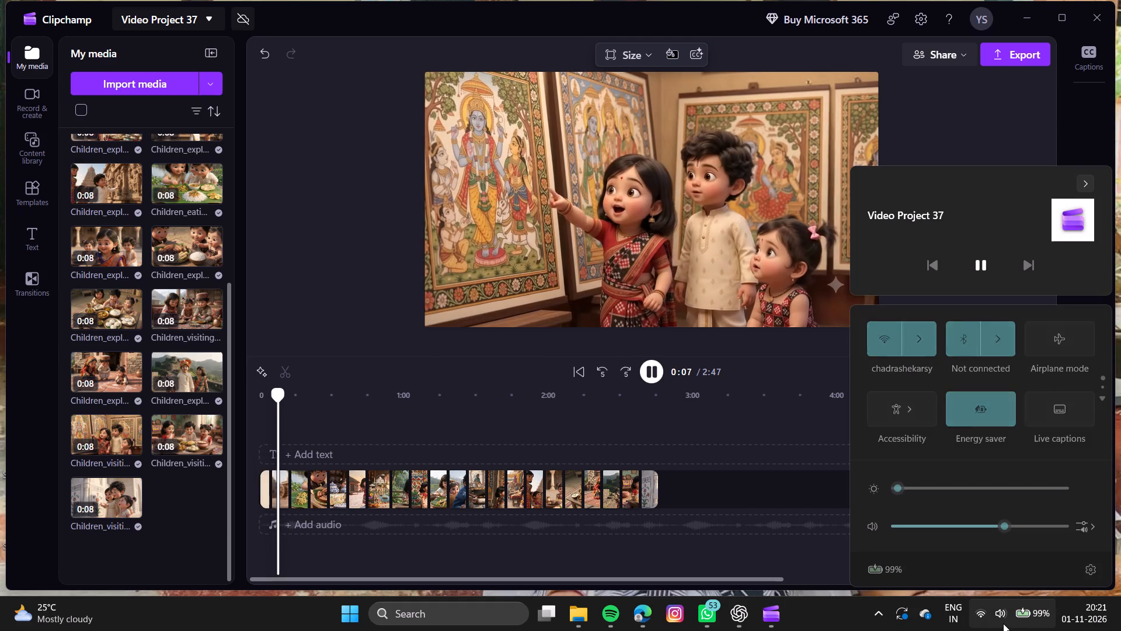
left_click(973, 525)
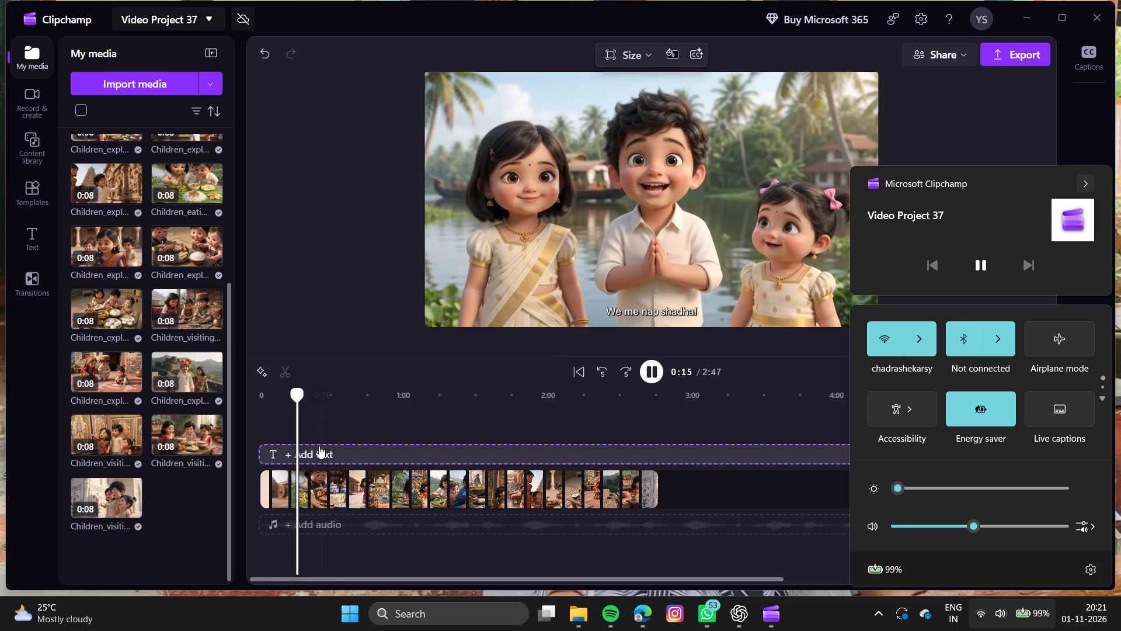
Skim the playing video through its first minute, checking the clip order up to and around the Unity in Diversity India-map clip.
left_click(313, 427)
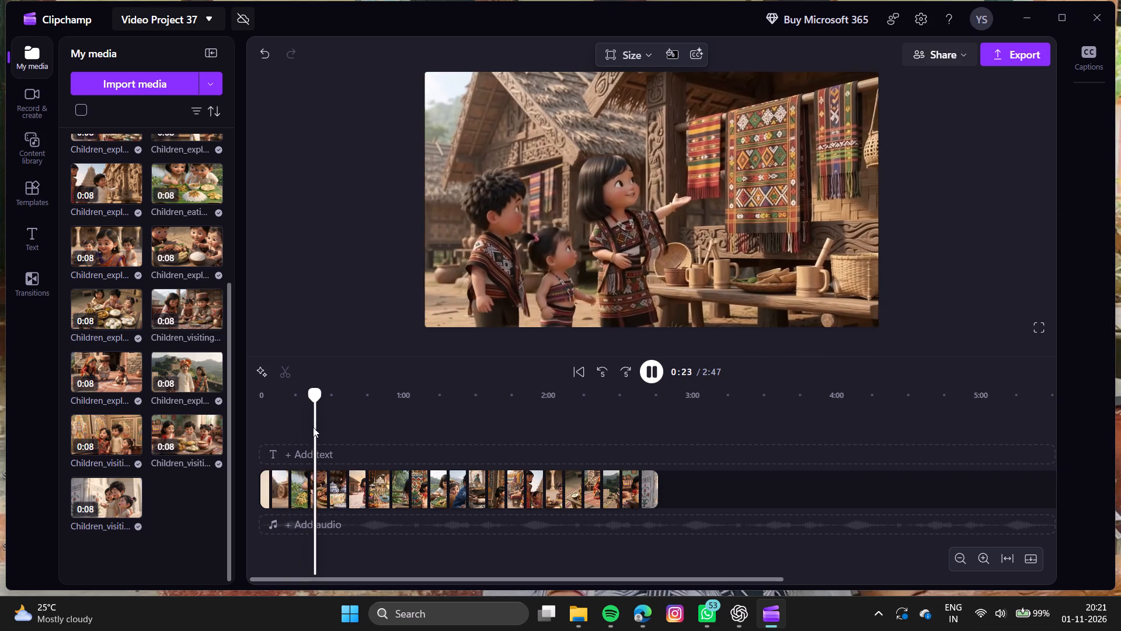
left_click(337, 424)
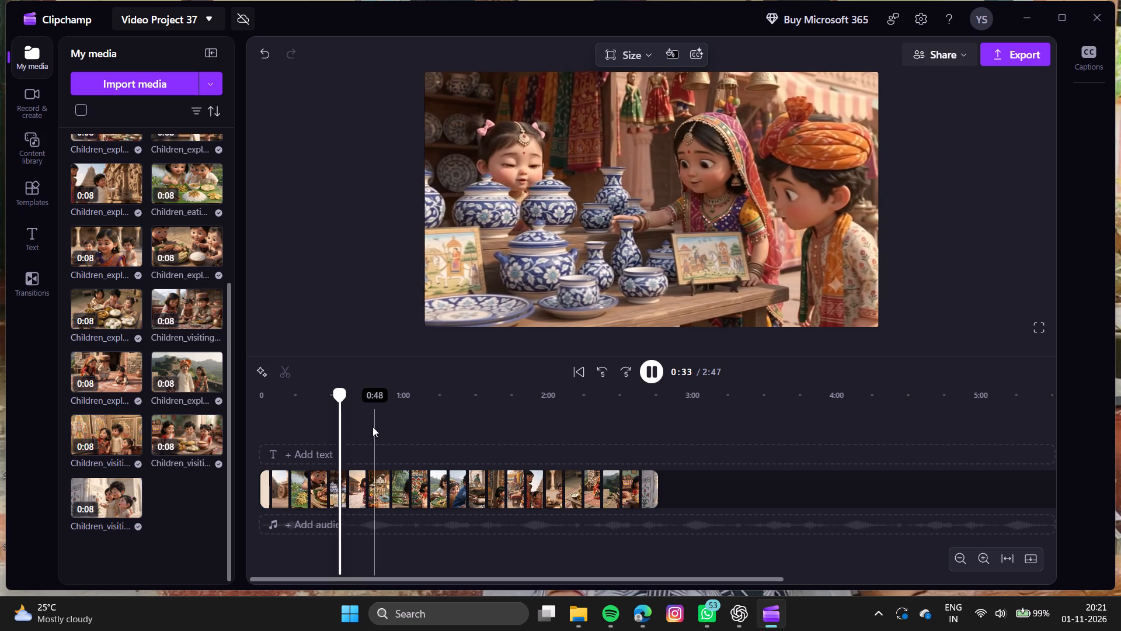
left_click(354, 425)
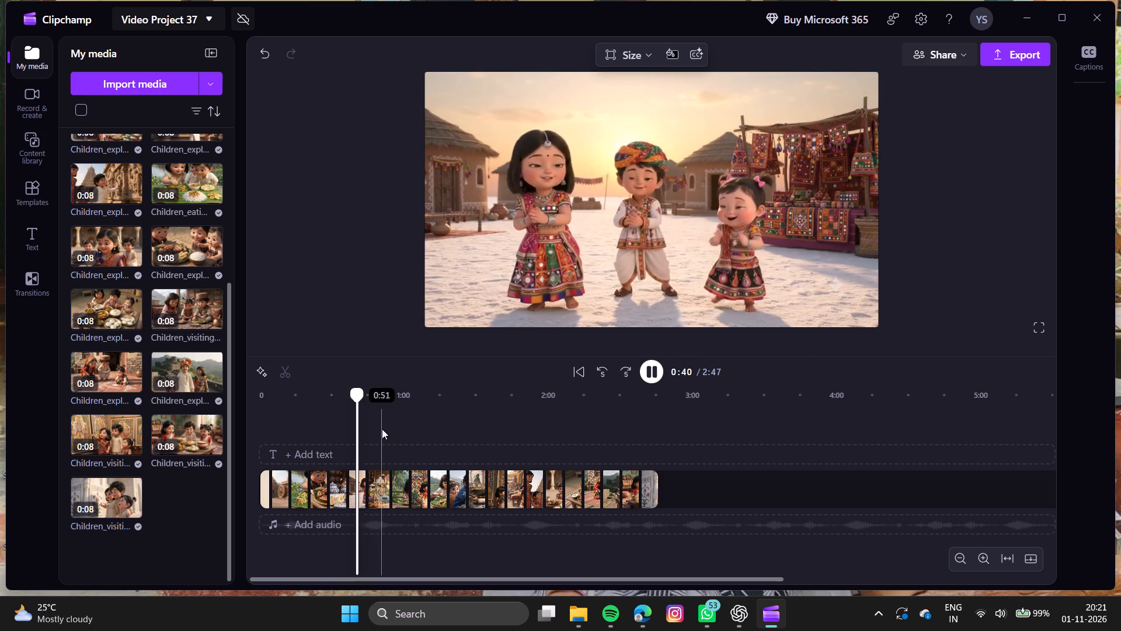
left_click(382, 429)
left_click(396, 431)
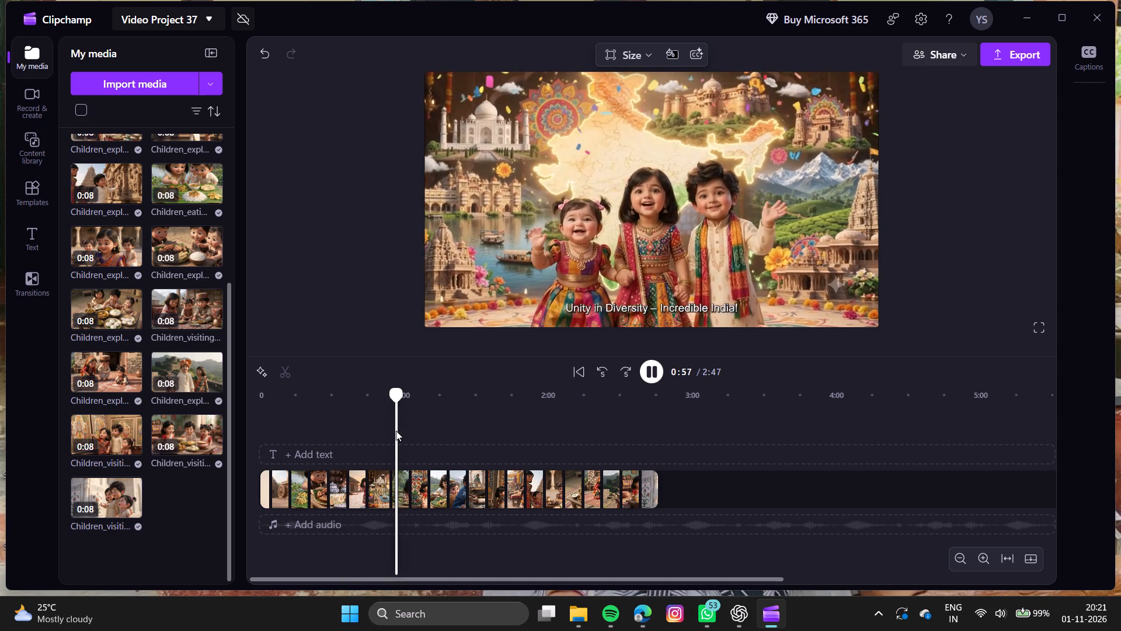
left_click(373, 430)
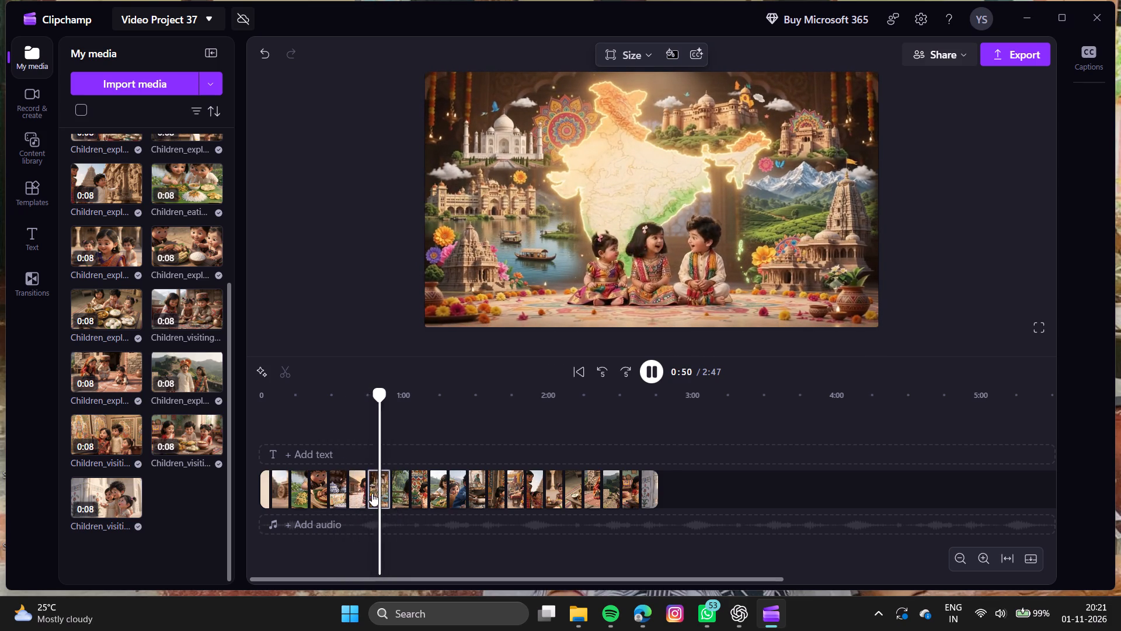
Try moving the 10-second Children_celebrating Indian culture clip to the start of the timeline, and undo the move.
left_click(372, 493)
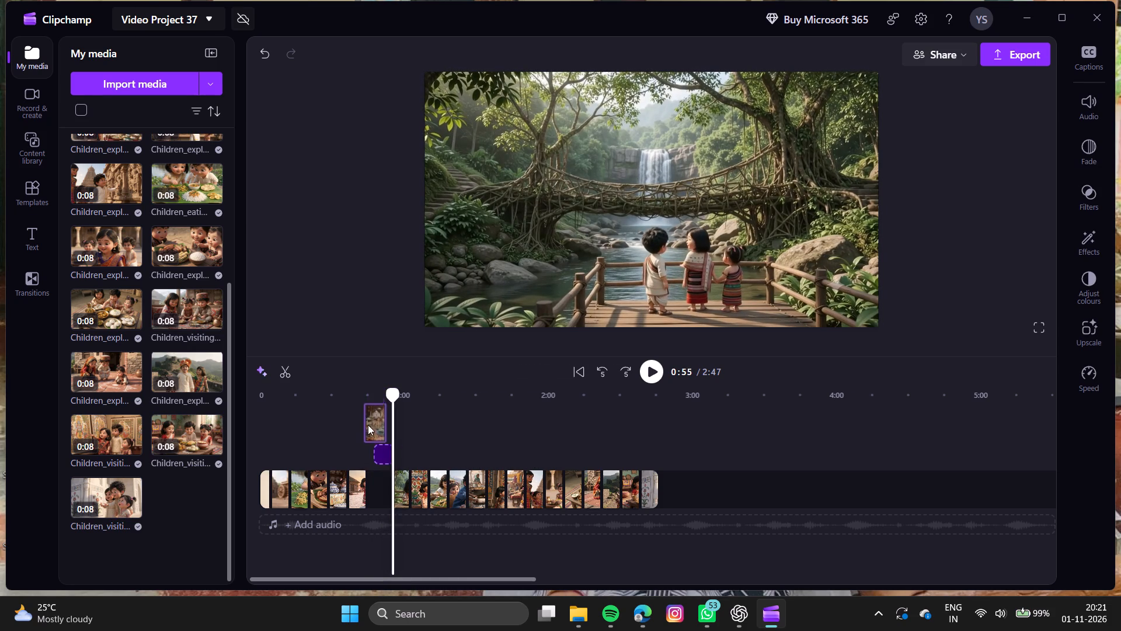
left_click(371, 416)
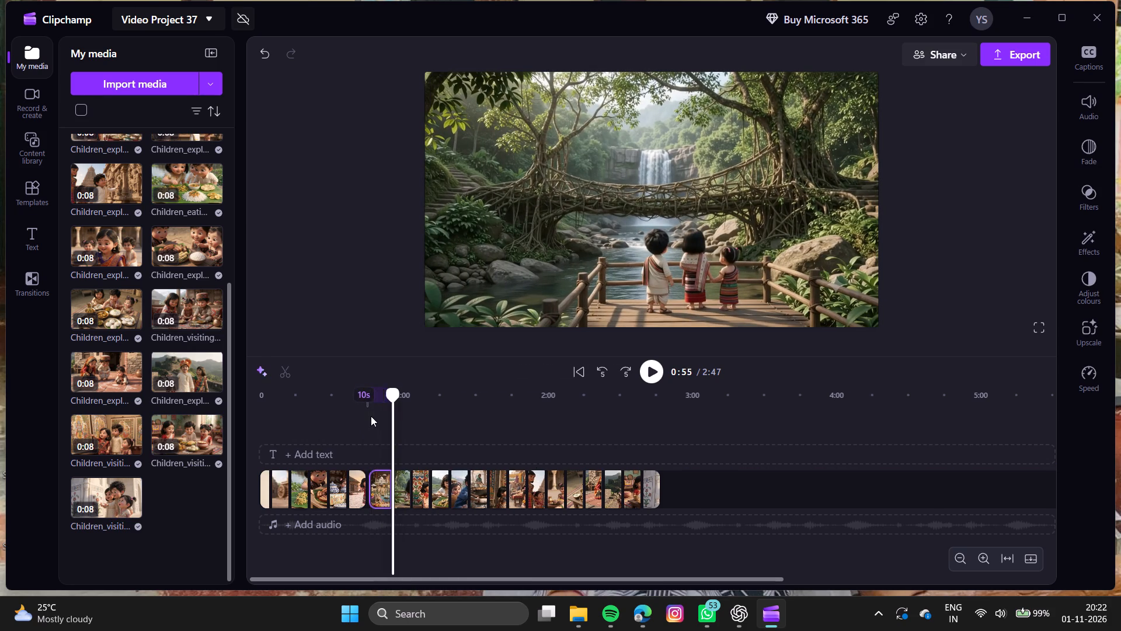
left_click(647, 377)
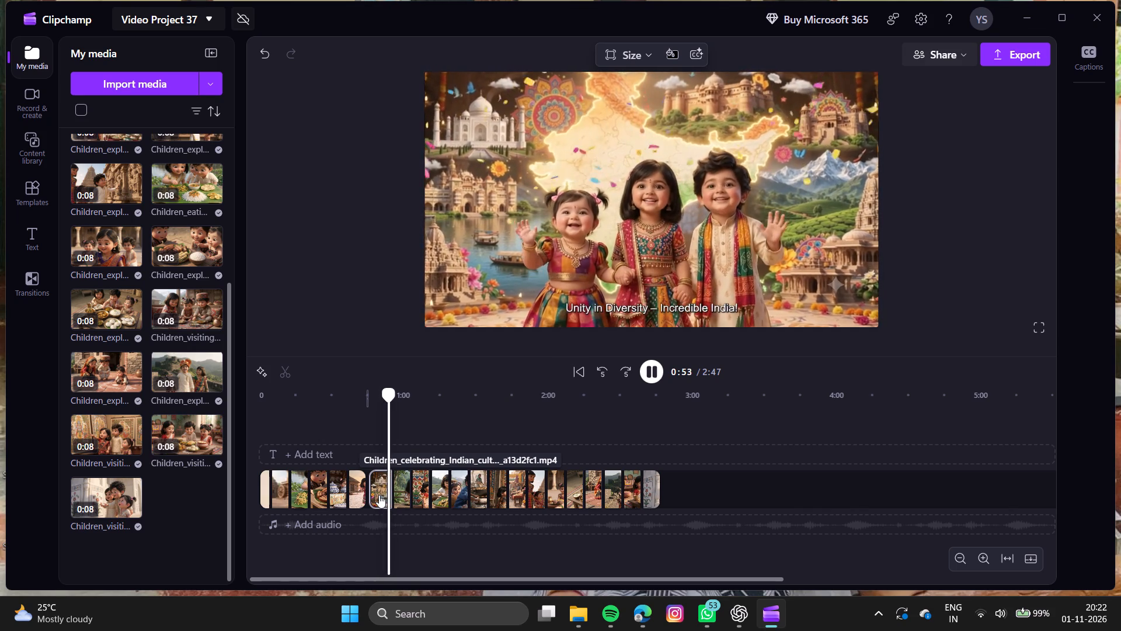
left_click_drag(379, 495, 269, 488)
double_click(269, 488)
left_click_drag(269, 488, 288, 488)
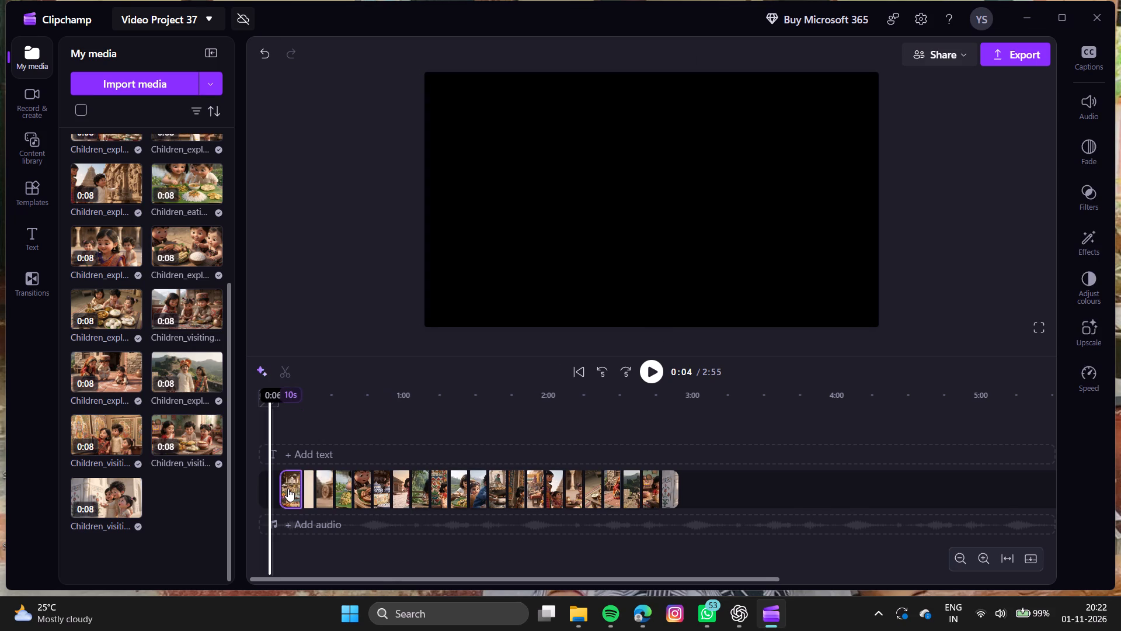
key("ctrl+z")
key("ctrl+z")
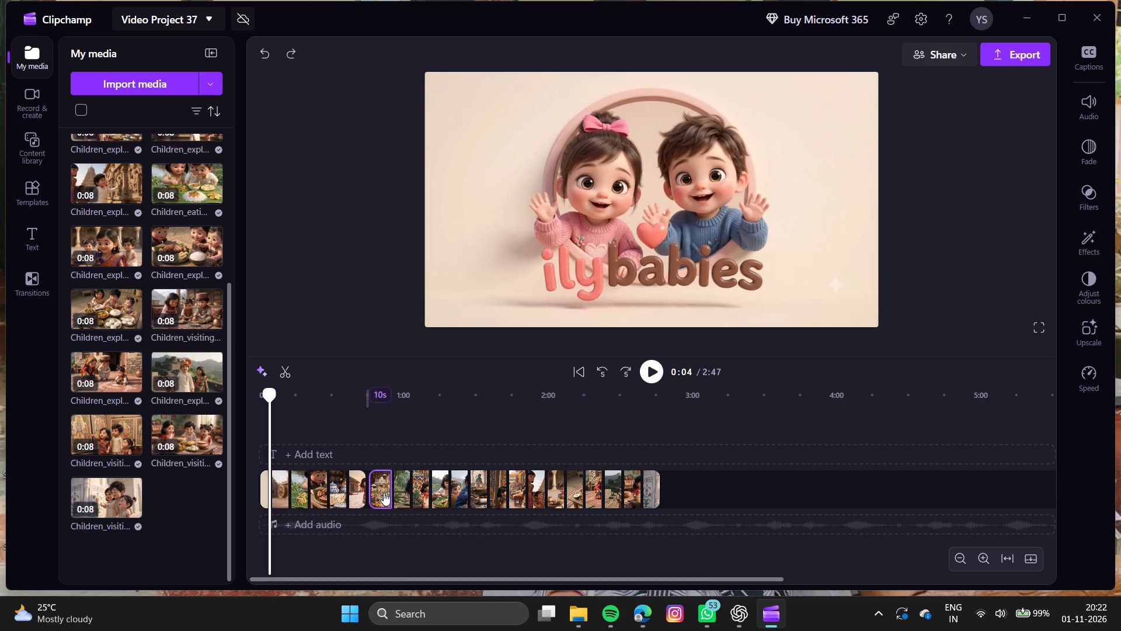
Move the 10-second Children_celebrating Indian culture clip directly after the logo intro.
left_click_drag(384, 493, 278, 498)
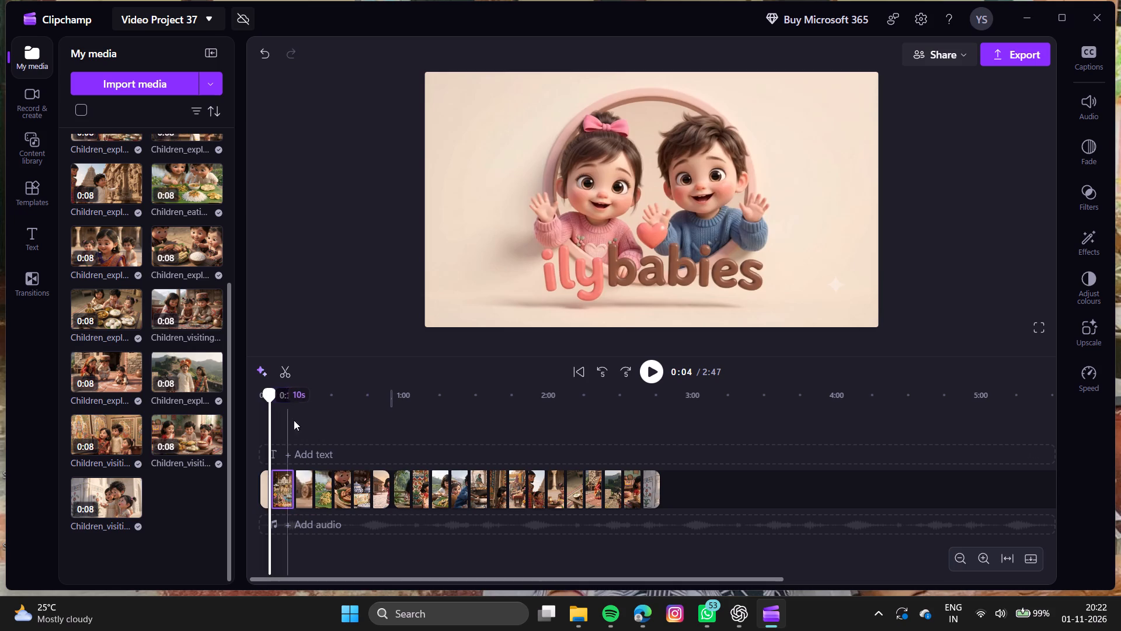
Play on to the Konark Sun Temple clip and move it to just before the Tamil Nadu temple clip.
left_click(647, 377)
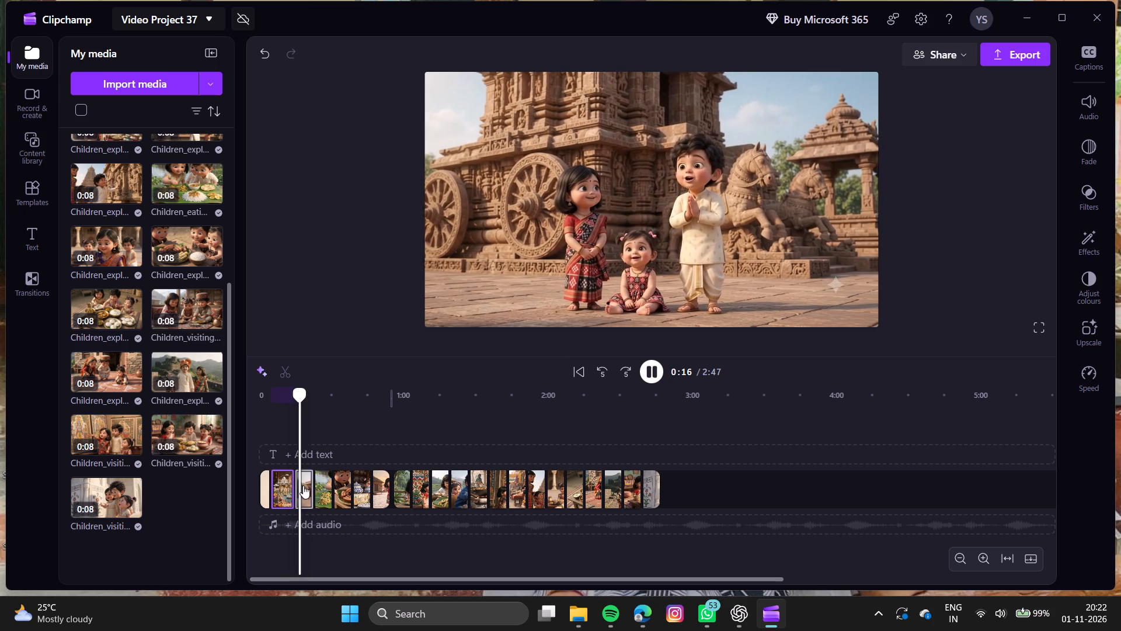
left_click_drag(307, 487, 538, 500)
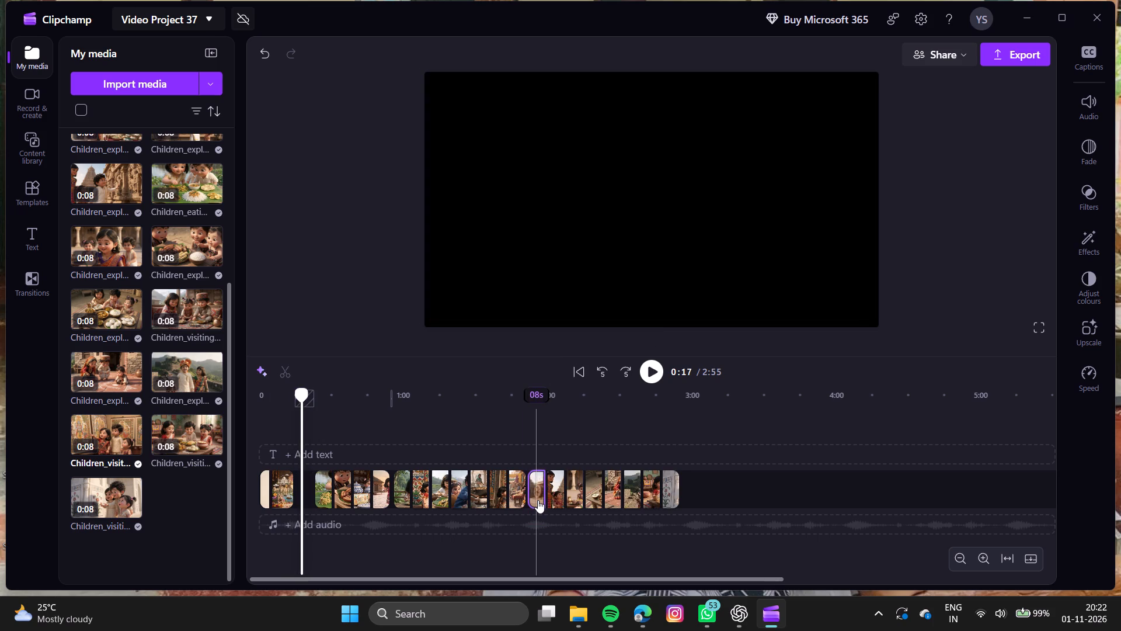
Play and skim the timeline from about 0:49 to 2:35 to examine each state's clip and the running order.
left_click(381, 439)
left_click(411, 438)
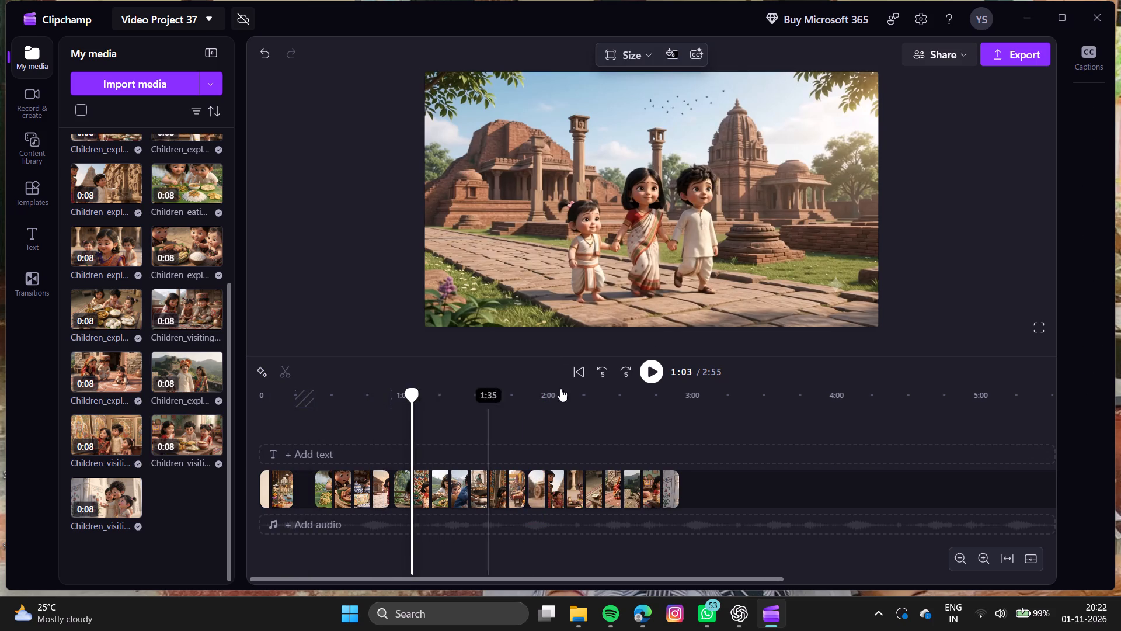
left_click(653, 365)
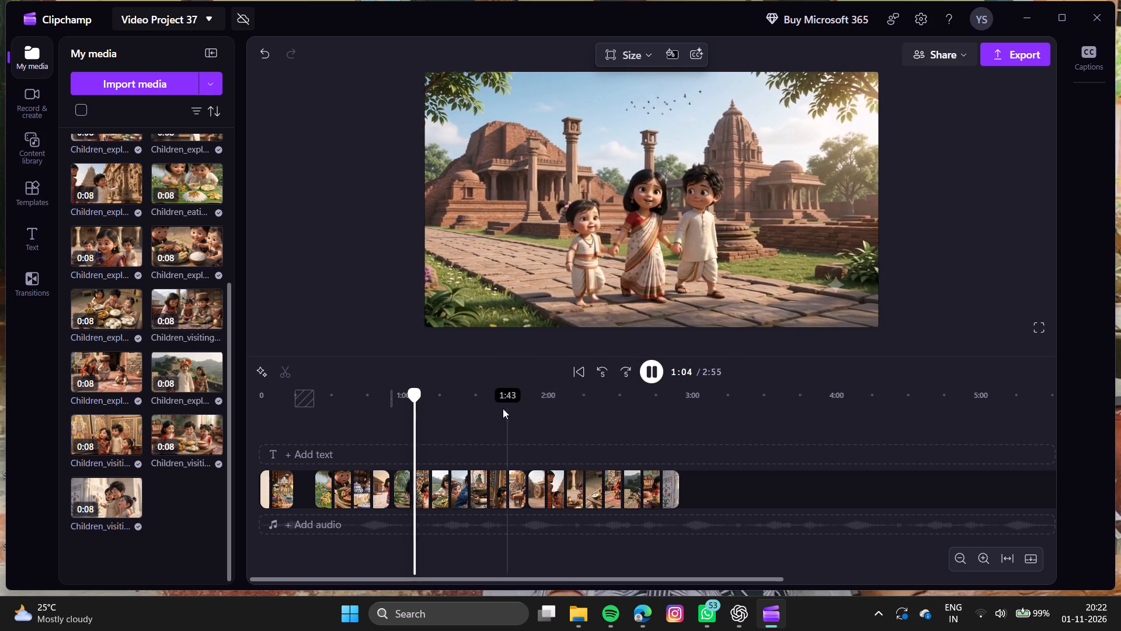
left_click(440, 413)
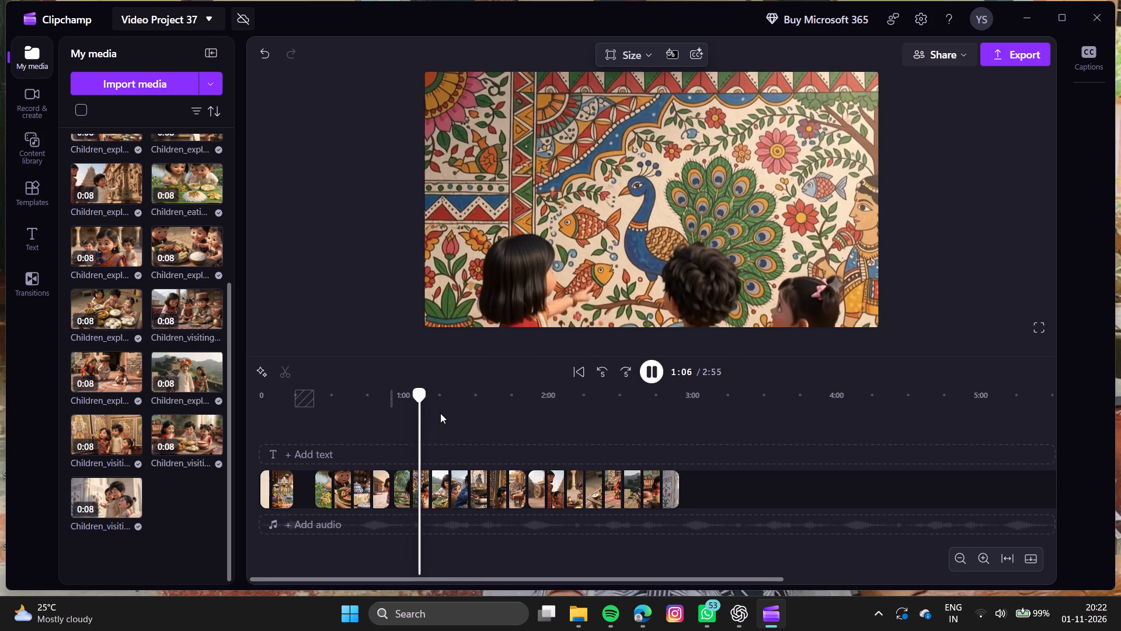
left_click(458, 414)
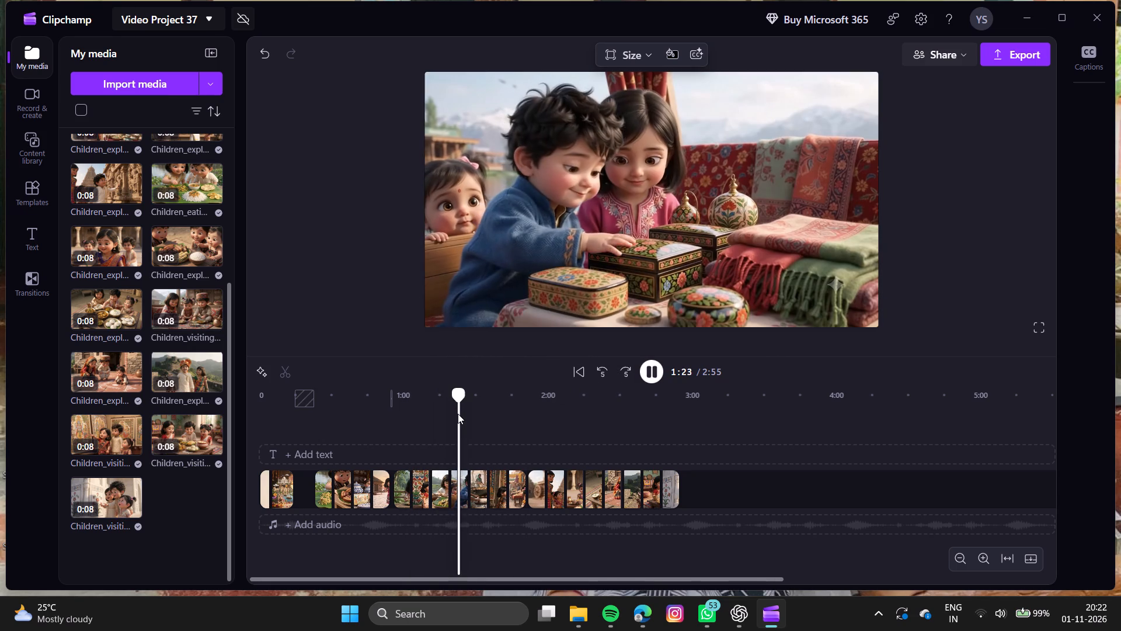
left_click(477, 416)
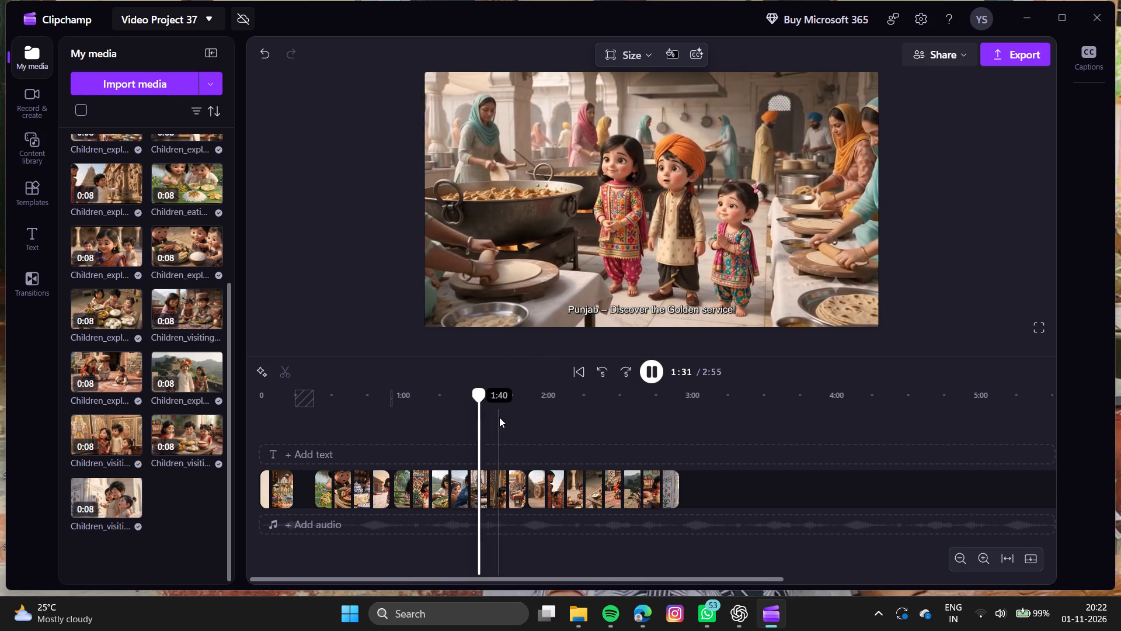
left_click(499, 417)
left_click(515, 419)
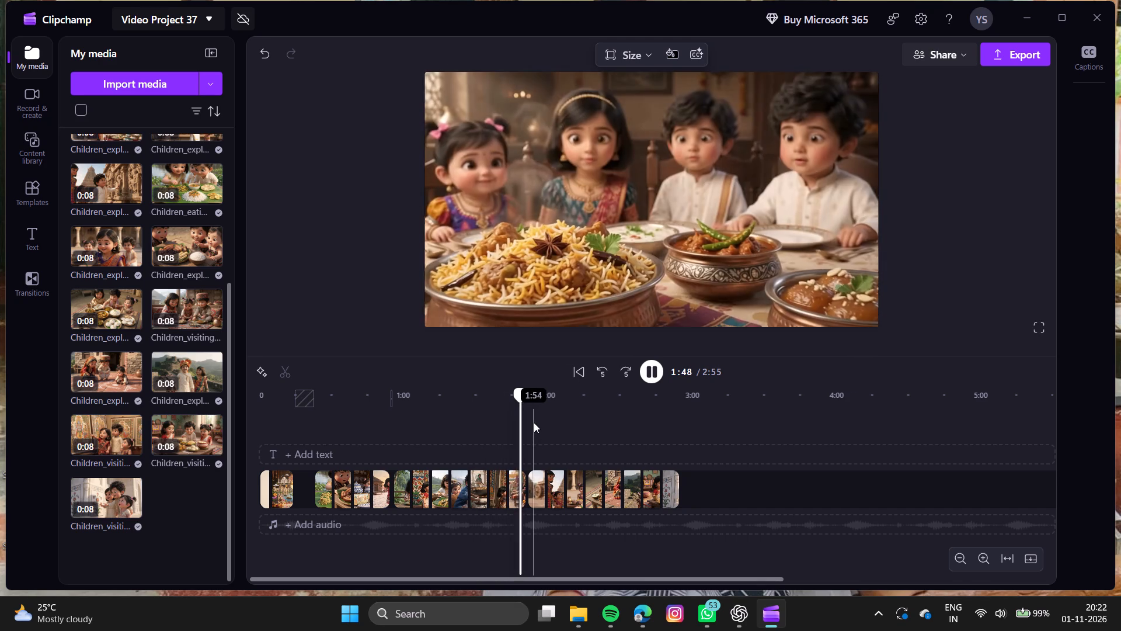
left_click(534, 422)
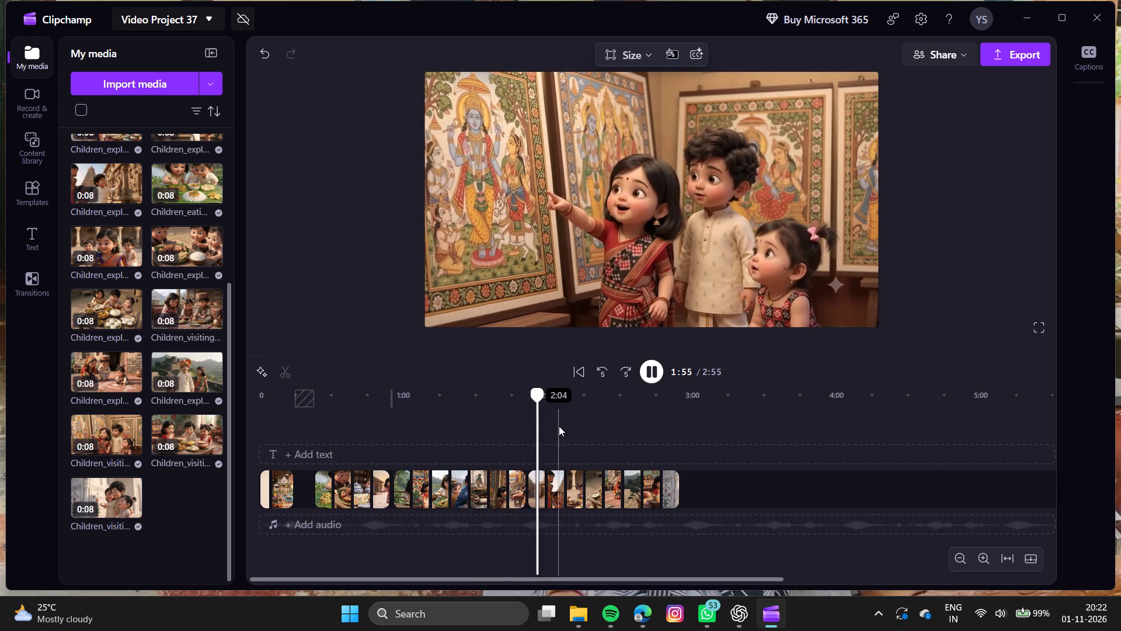
left_click(559, 426)
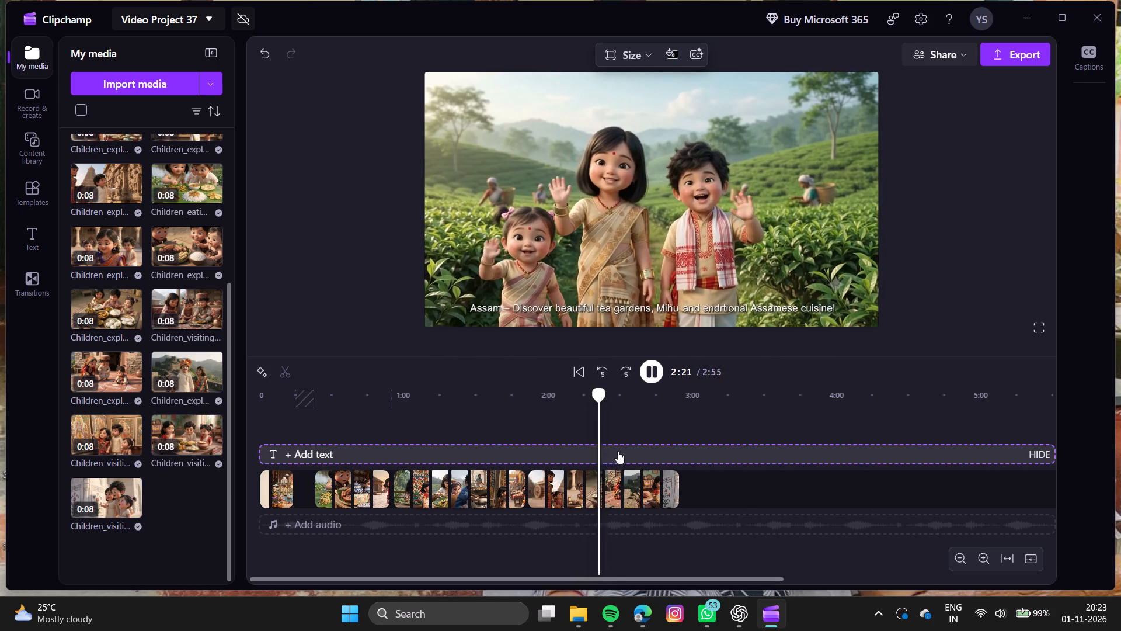
left_click(613, 425)
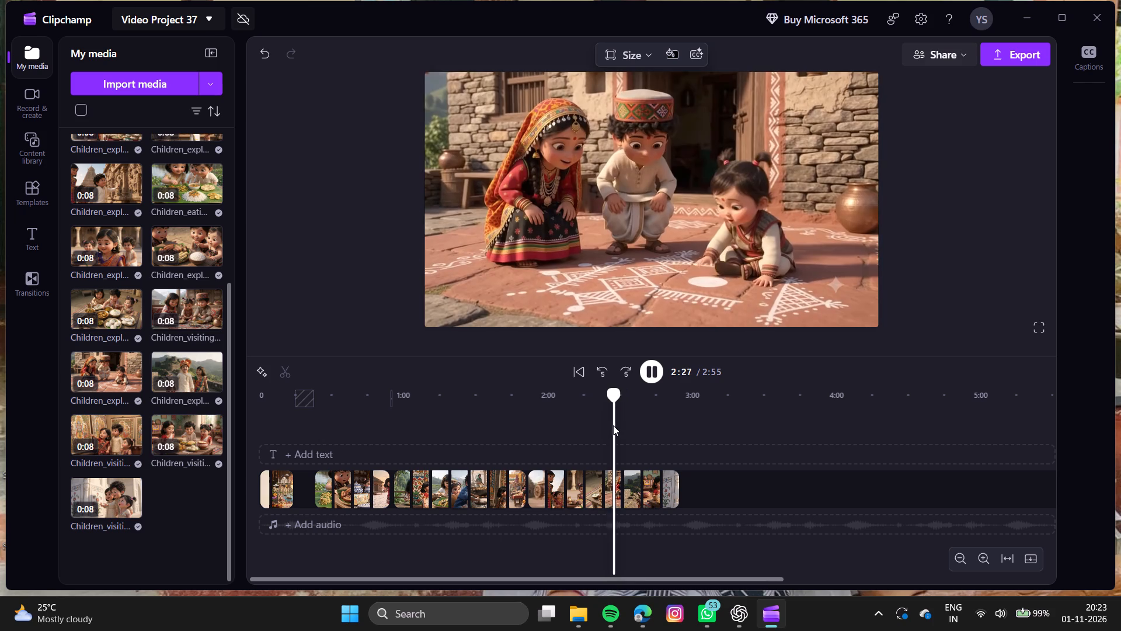
left_click(628, 420)
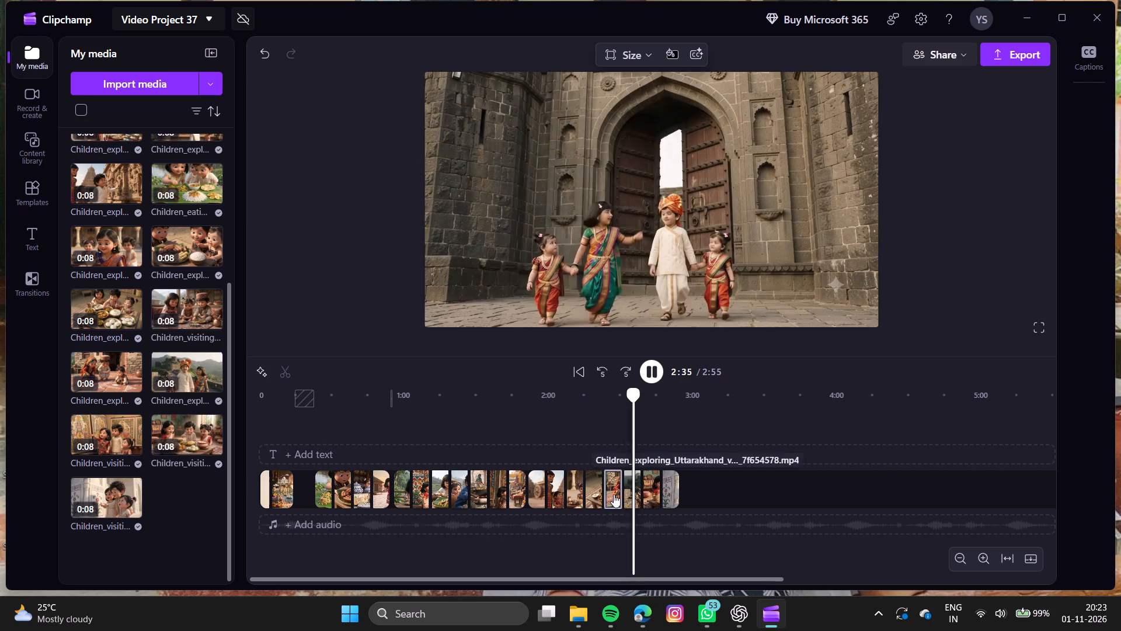
Move the Uttarakhand clip into the gap after the celebration clip, and the Kerala Sadya clip into Uttarakhand's former slot.
left_click_drag(614, 494, 298, 501)
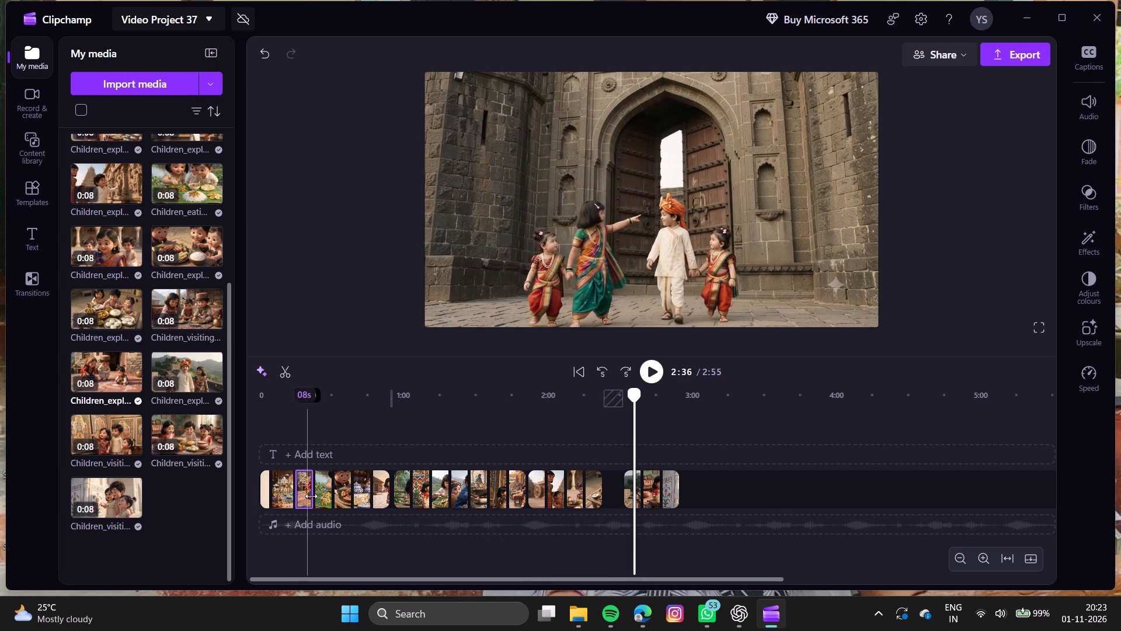
left_click_drag(319, 492, 655, 496)
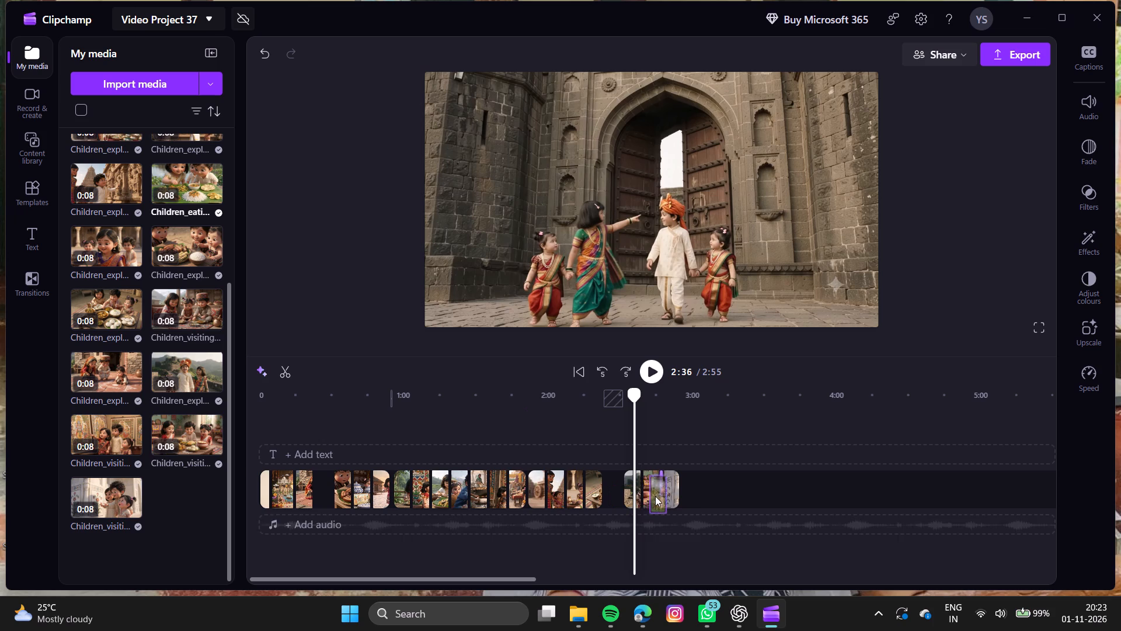
left_click_drag(655, 496, 605, 497)
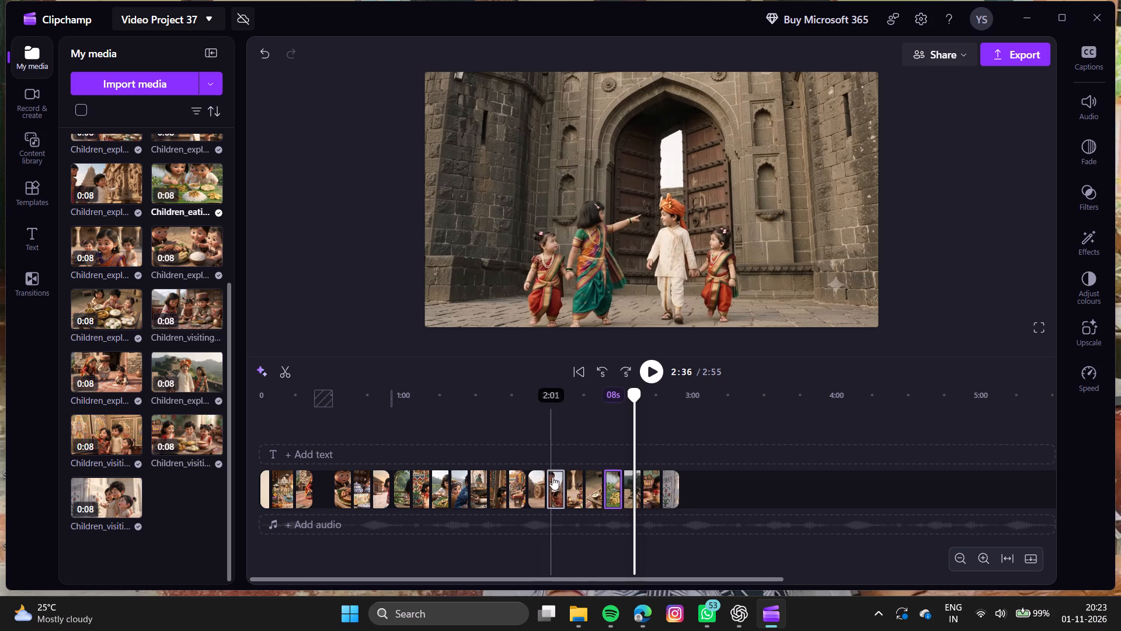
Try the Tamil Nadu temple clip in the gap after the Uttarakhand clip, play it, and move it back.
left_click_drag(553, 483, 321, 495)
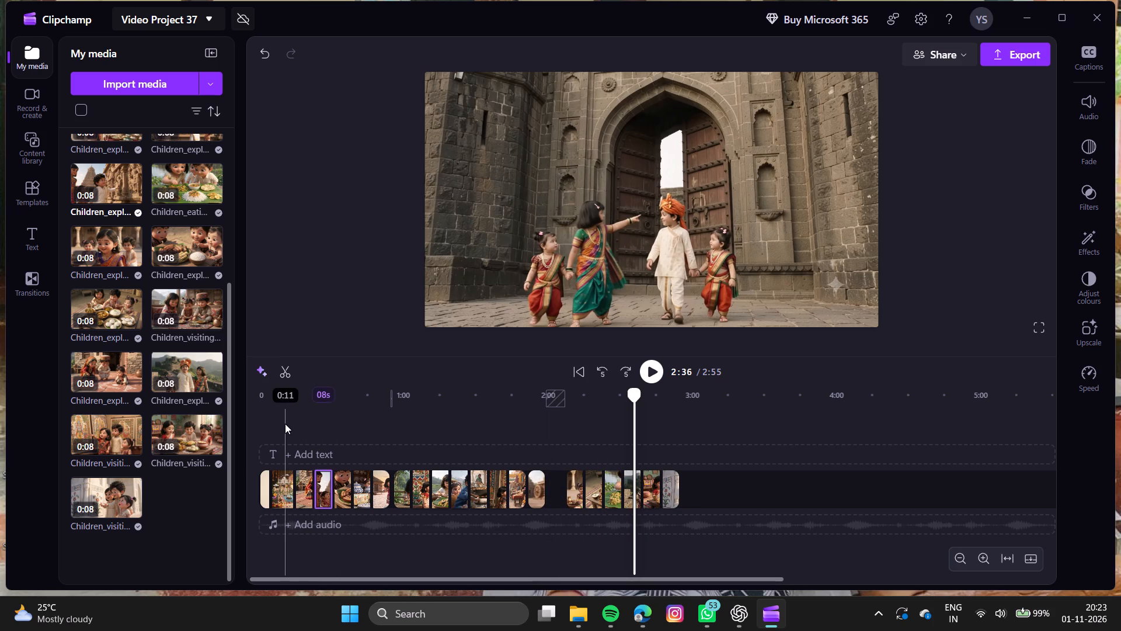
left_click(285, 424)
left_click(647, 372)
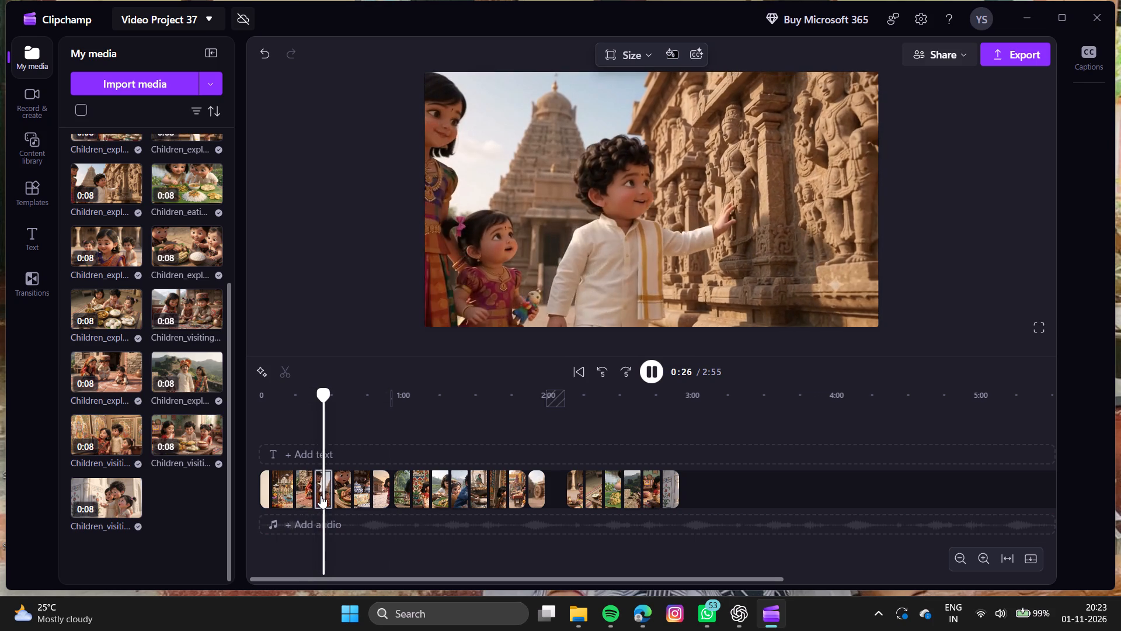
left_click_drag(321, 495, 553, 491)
Move the Nalanda in Bihar clip into the gap after the Uttarakhand clip and play the sequence from 0:23.
left_click_drag(422, 486, 308, 495)
left_click(315, 434)
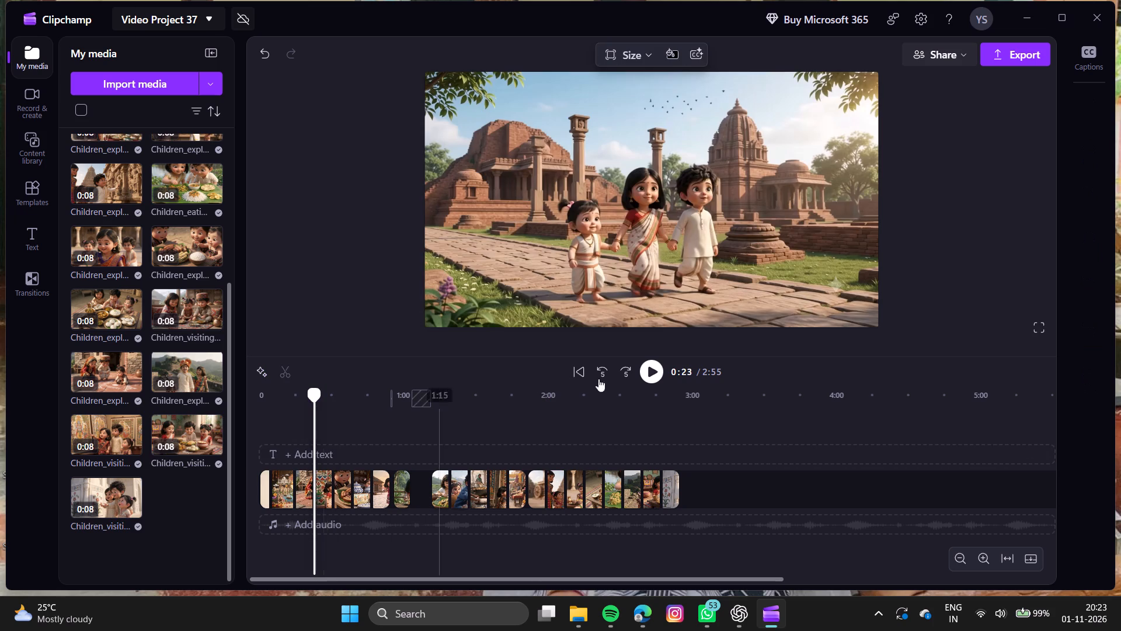
left_click(638, 370)
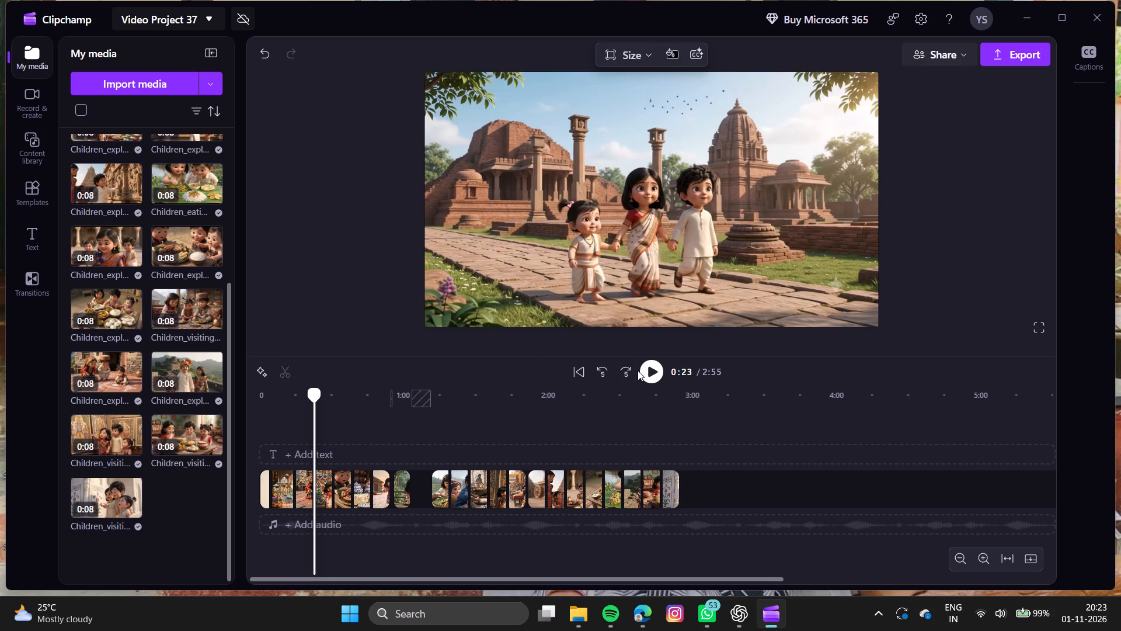
left_click(652, 373)
left_click(652, 373)
left_click(652, 373)
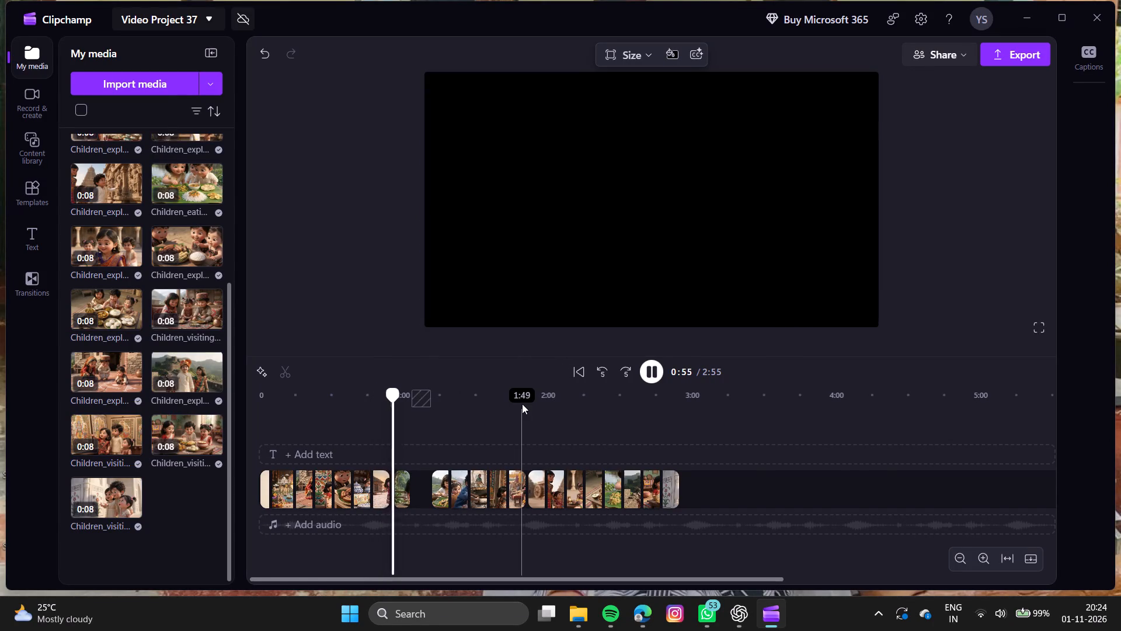
Slide the Meghalaya clip earlier against the preceding clip to close the small gap, and replay from 0:55.
left_click_drag(403, 481, 387, 483)
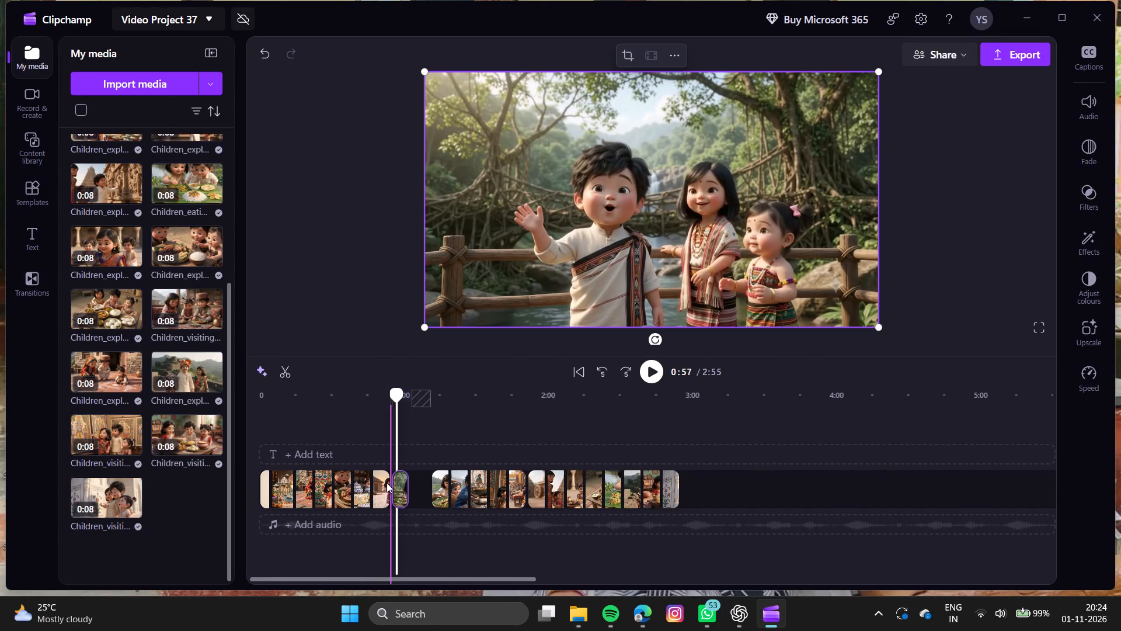
left_click_drag(387, 483, 388, 482)
left_click(389, 424)
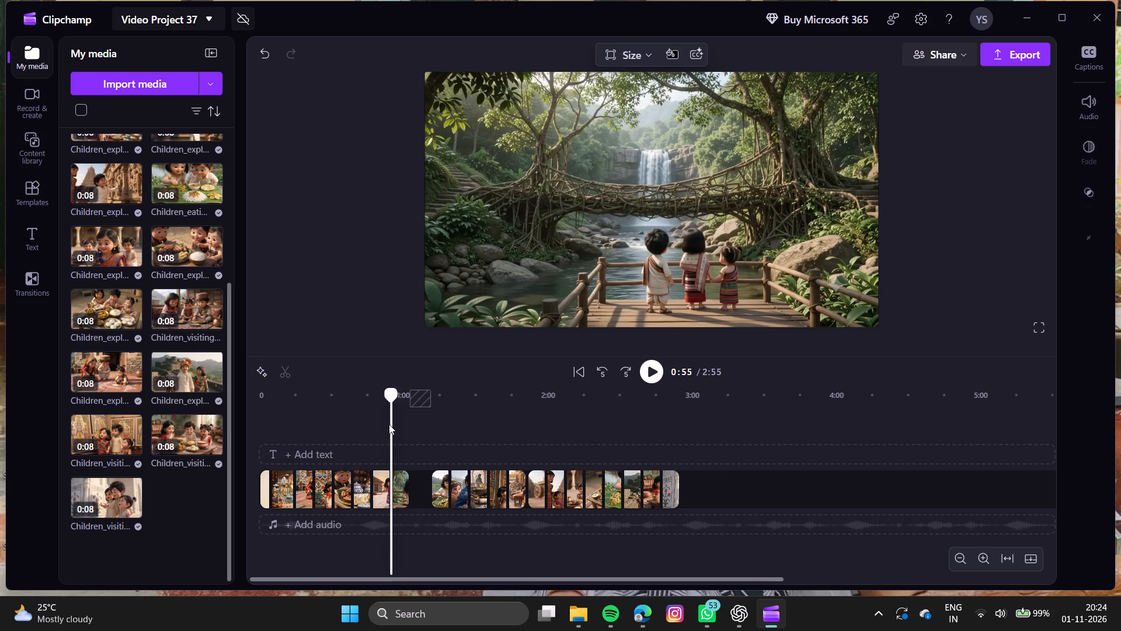
left_click(655, 369)
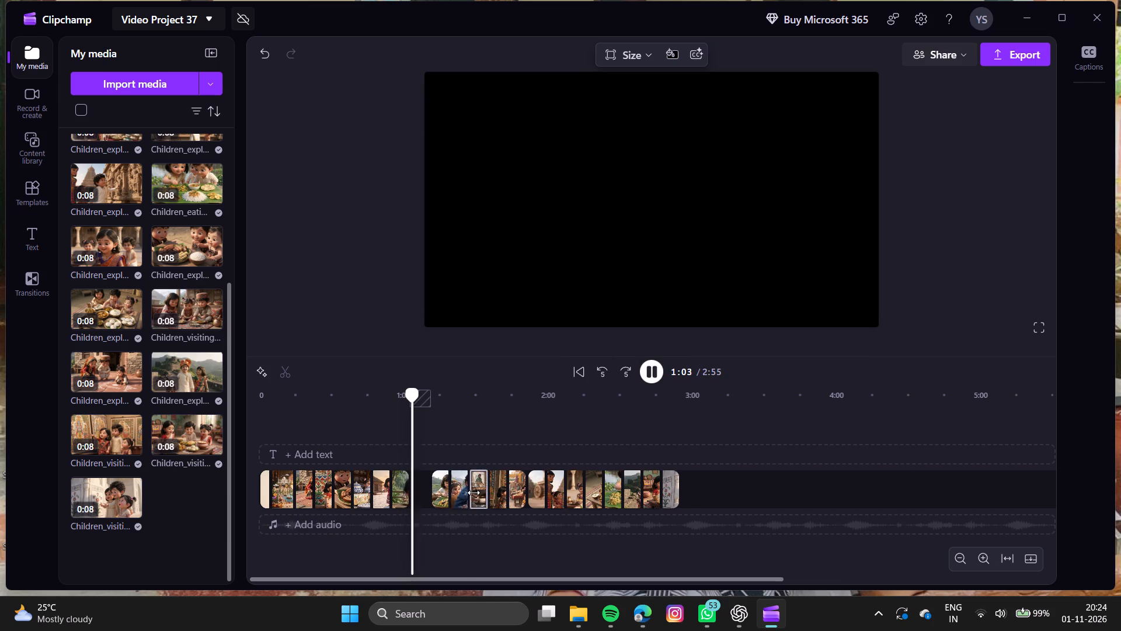
Move the snowy-lake boat clip after the Meghalaya clip and the carved temple clip after the Loktak Lake clip without gaps, and play from 1:03.
left_click_drag(463, 493, 415, 497)
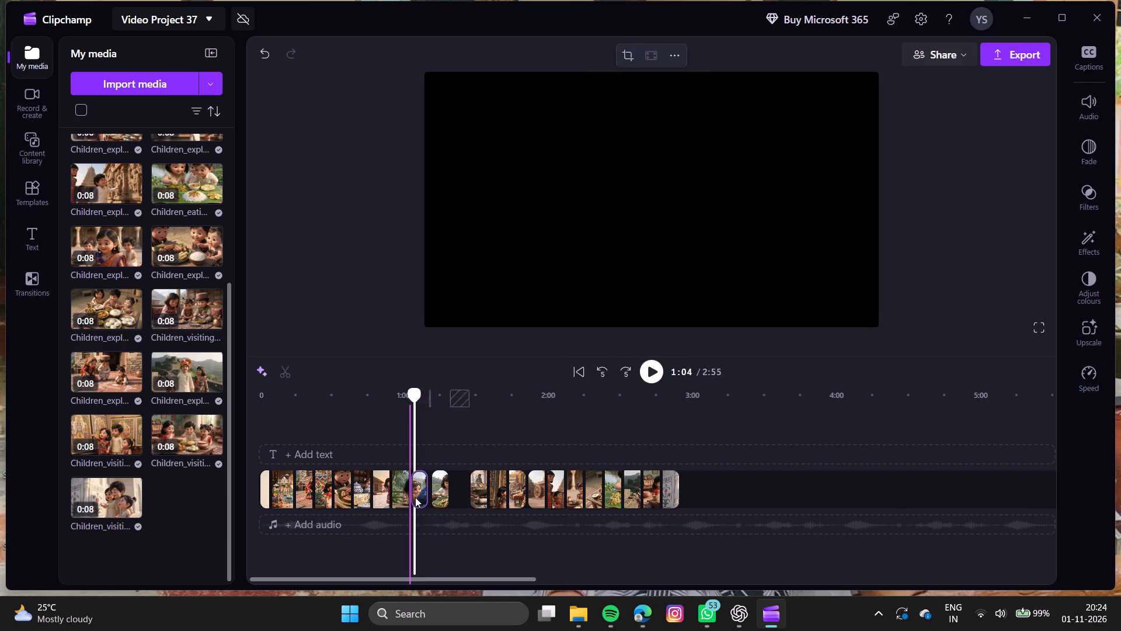
left_click(552, 491)
left_click_drag(552, 491, 455, 494)
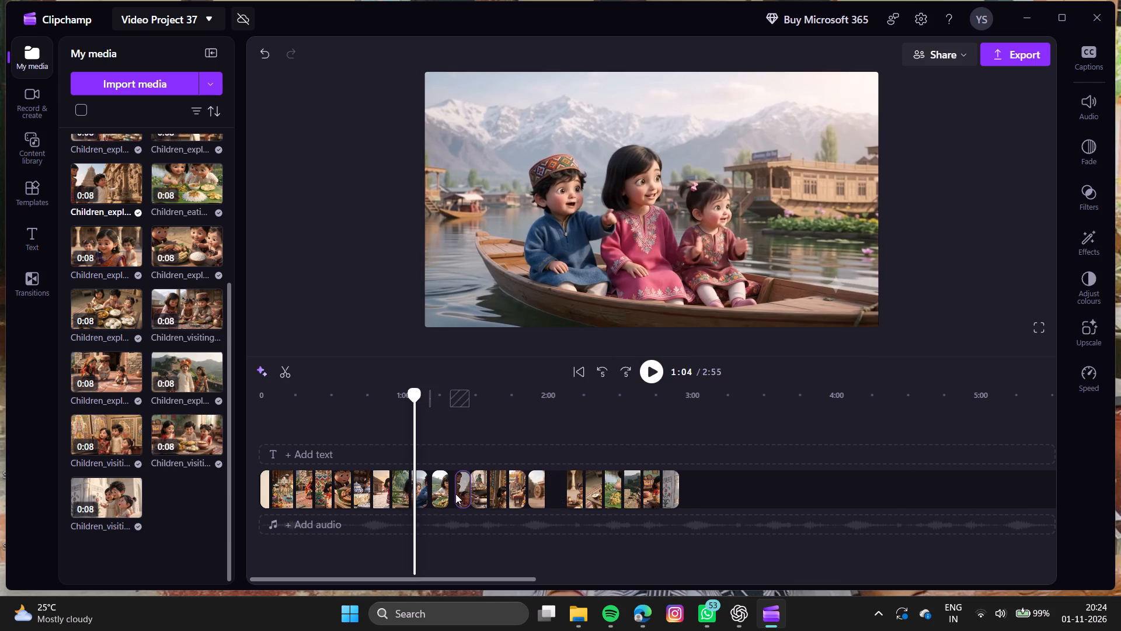
left_click_drag(455, 494, 451, 494)
left_click_drag(440, 493, 433, 494)
left_click_drag(462, 491, 454, 491)
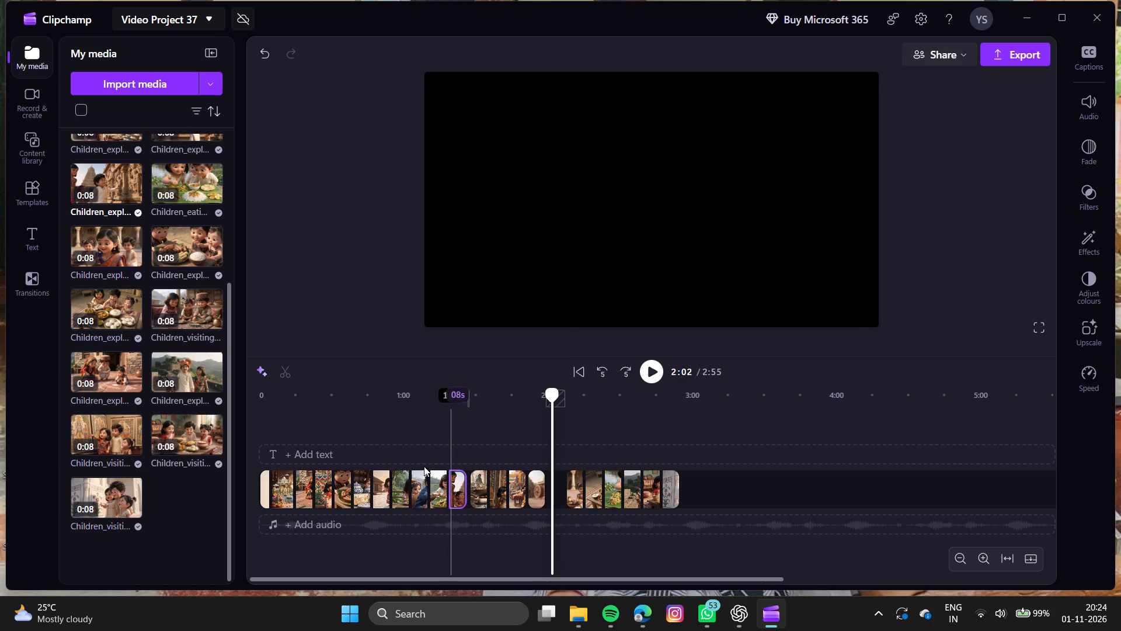
left_click(412, 433)
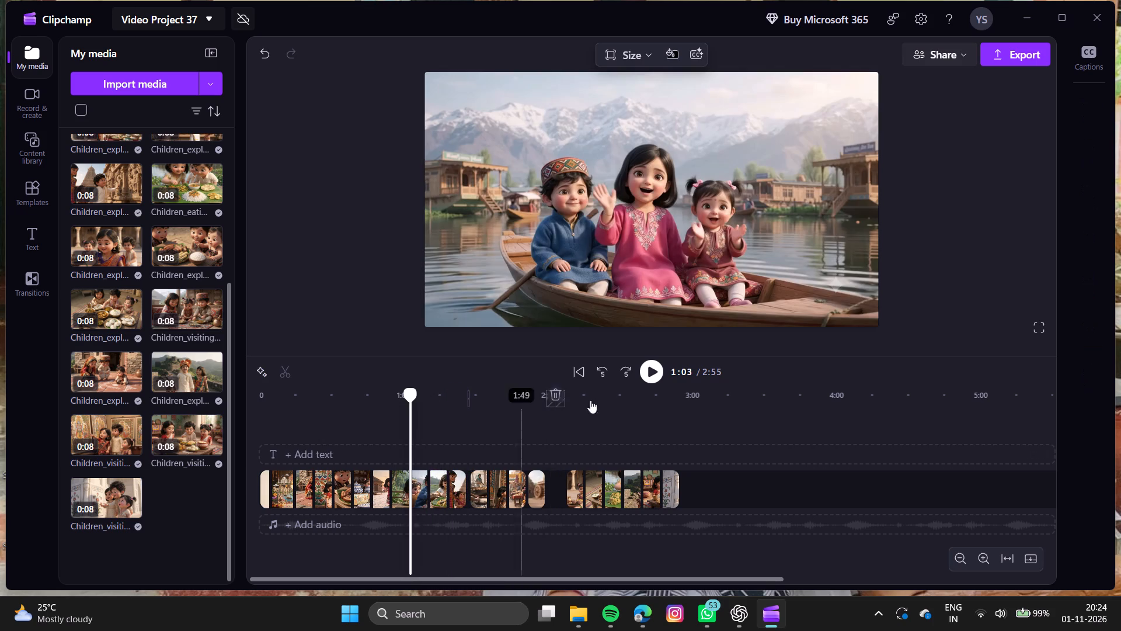
left_click(642, 372)
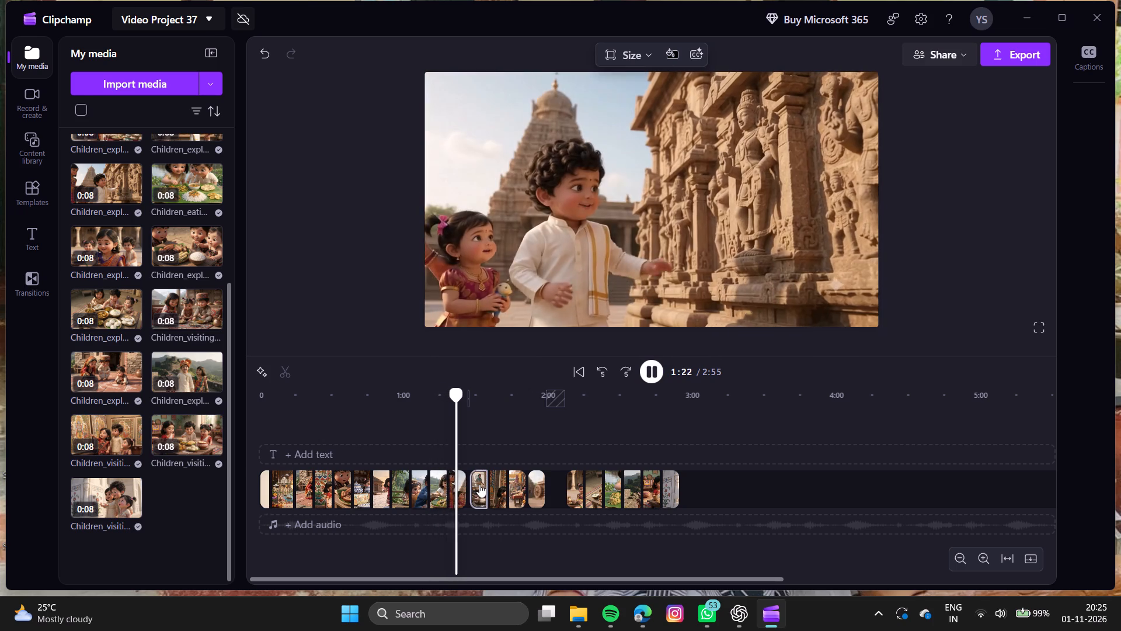
Move the Punjab clip and the ornate-wall clip following it ahead of the carved temple clip, checking playback in between.
left_click_drag(479, 486, 468, 487)
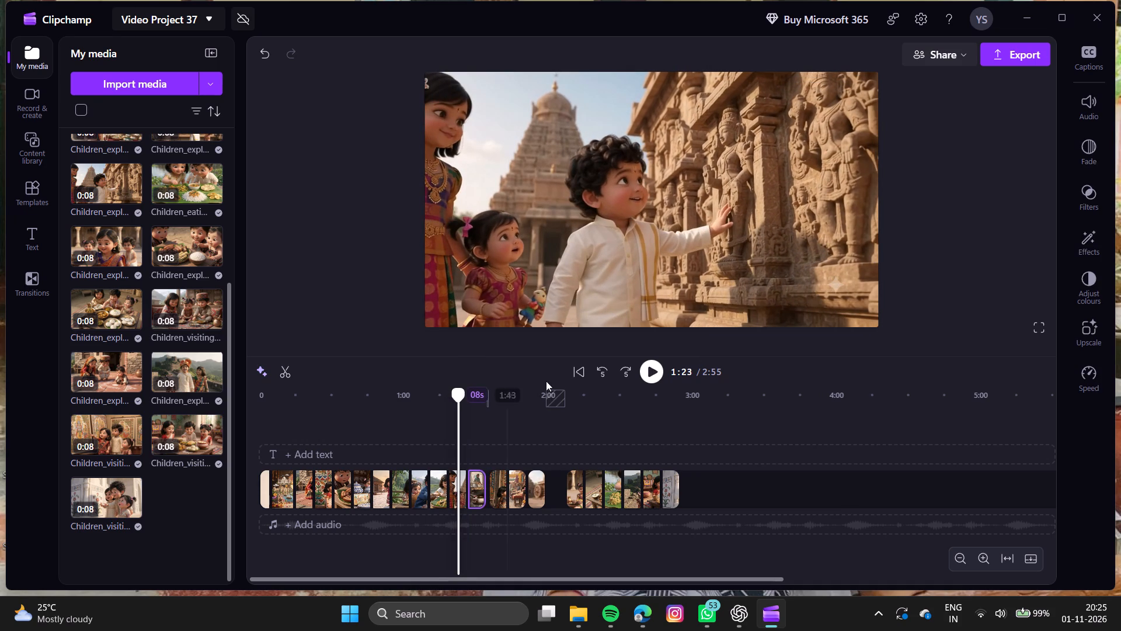
left_click(647, 367)
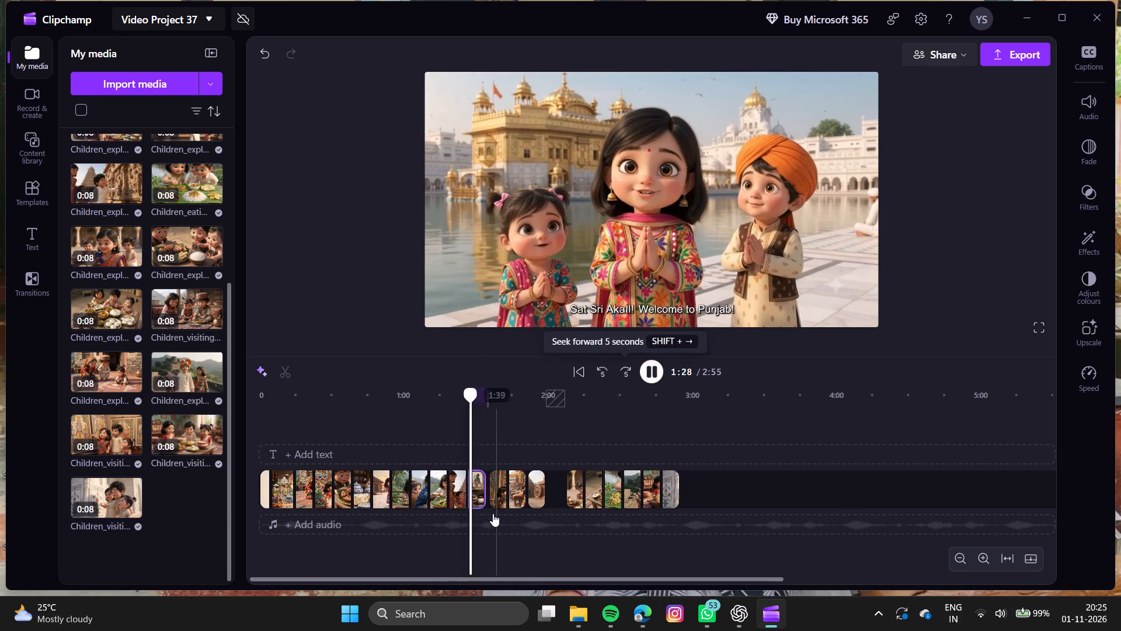
left_click_drag(478, 491, 450, 491)
left_click_drag(501, 497, 462, 496)
left_click(454, 442)
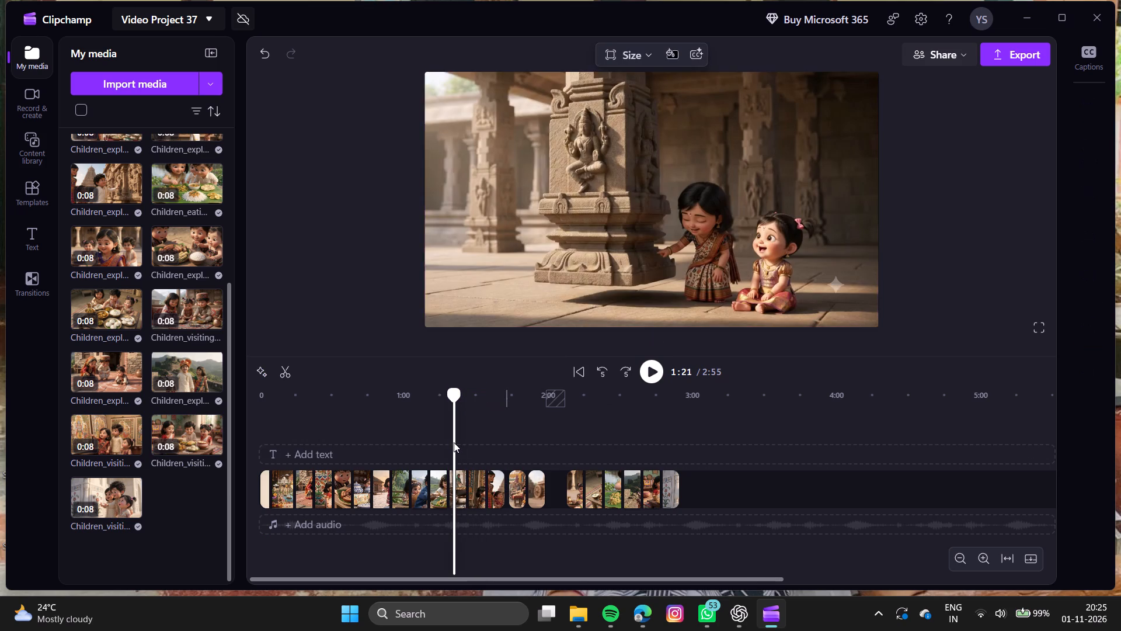
Insert the Karnataka clip on the main video track between the carved temple clip and the Telangana clip.
left_click(538, 500)
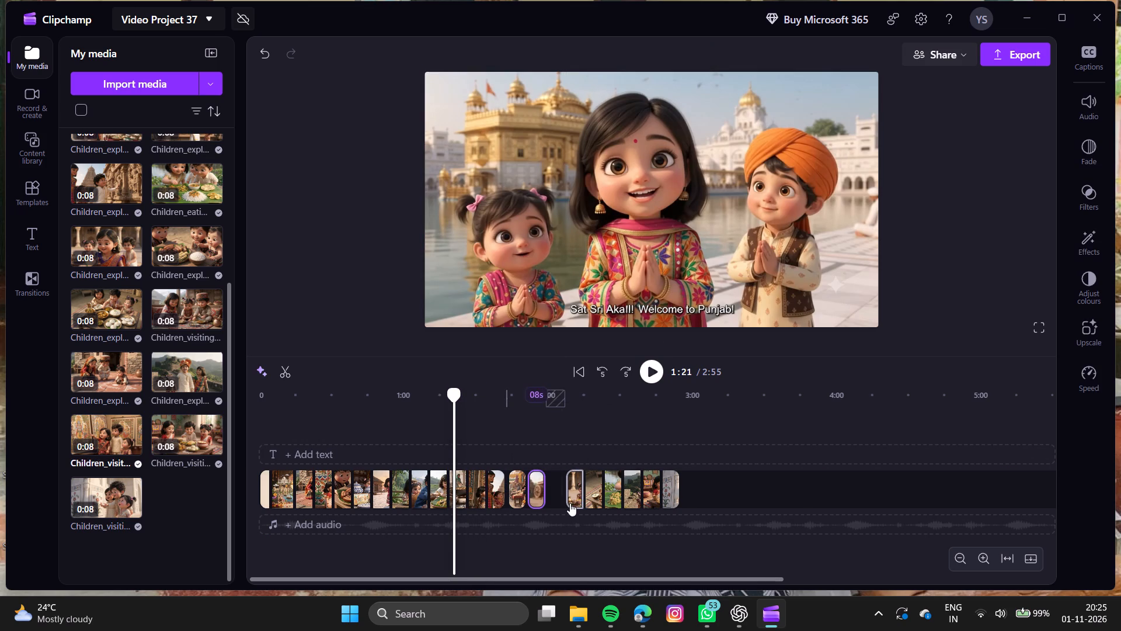
left_click_drag(570, 503, 506, 508)
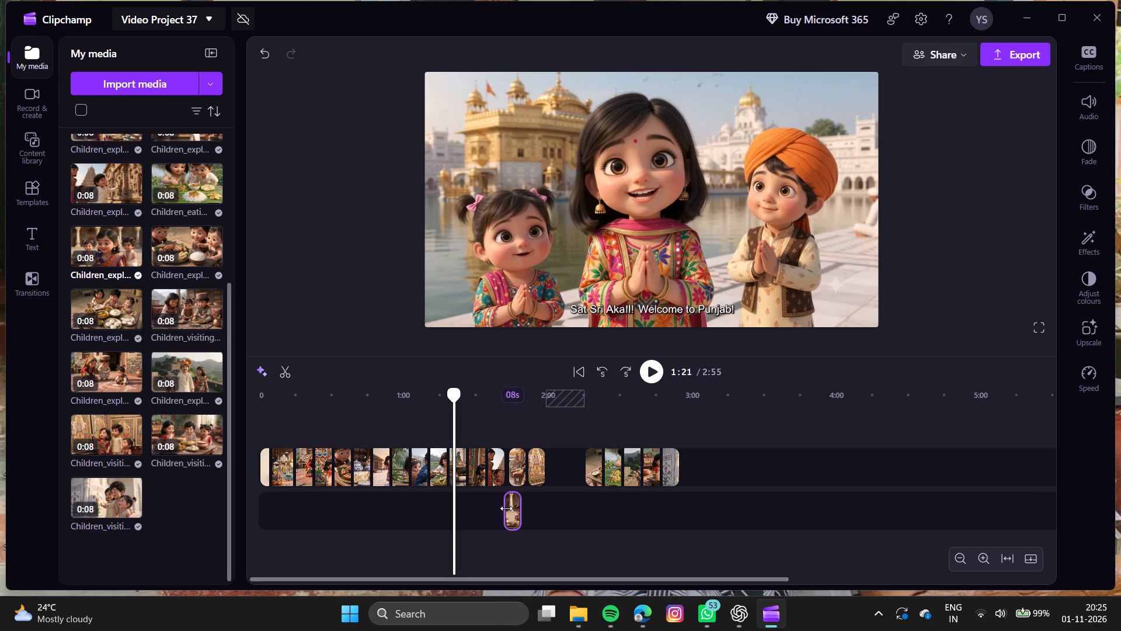
left_click_drag(510, 519, 503, 481)
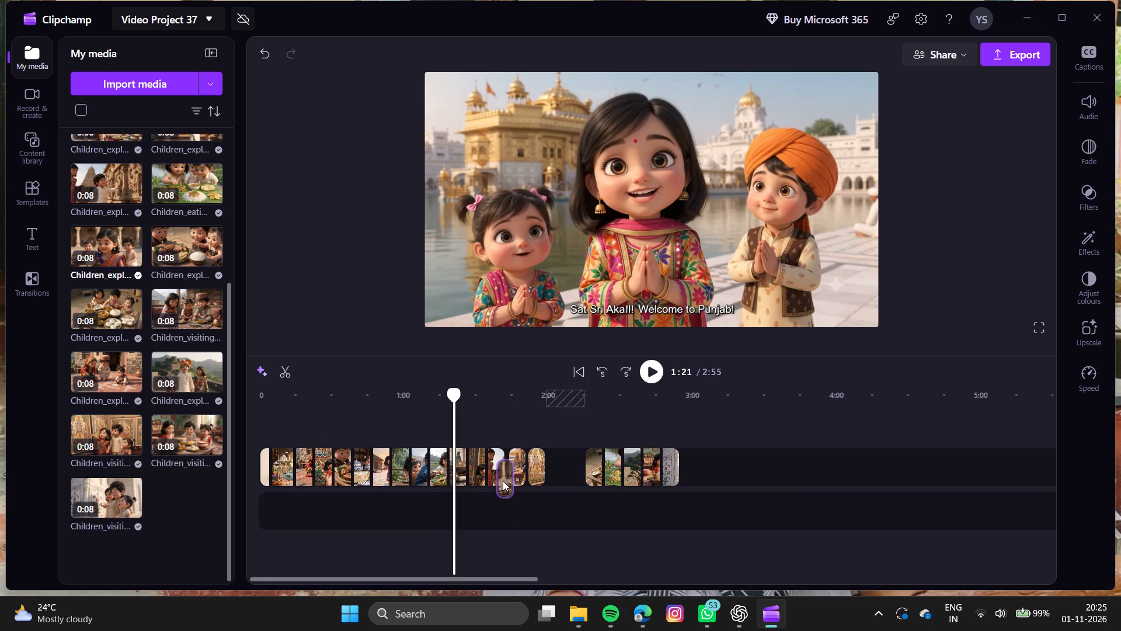
left_click_drag(503, 481, 497, 473)
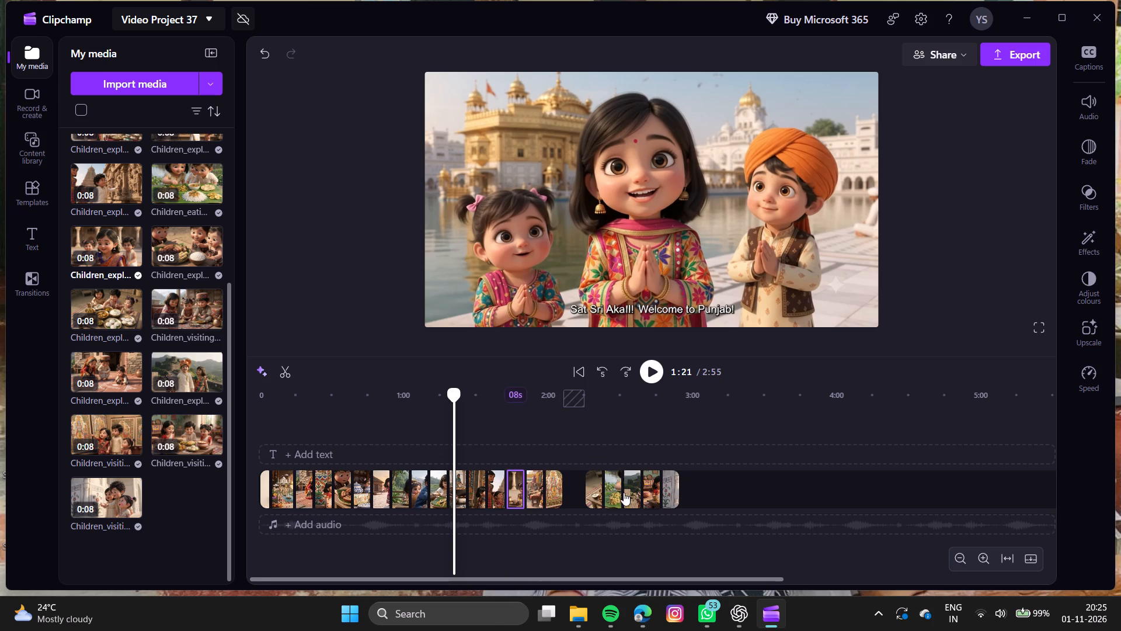
Move the hill fort clip after the Konark clip, and close the gaps before the Assam, Kerala Sadya and last two clips.
left_click_drag(626, 493, 592, 500)
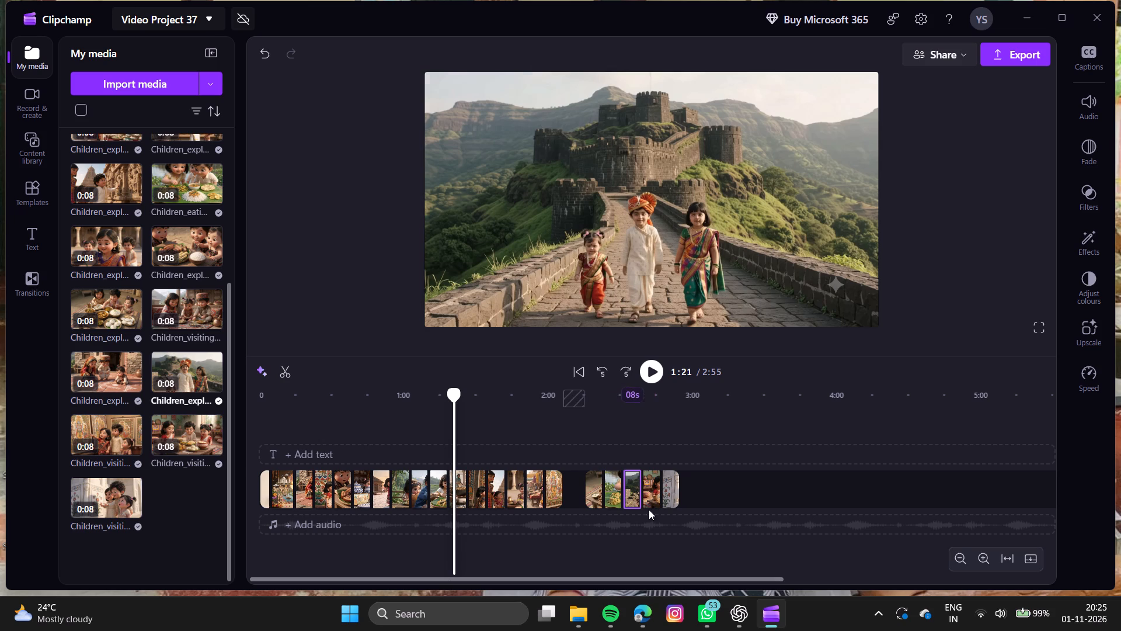
left_click_drag(632, 493, 570, 497)
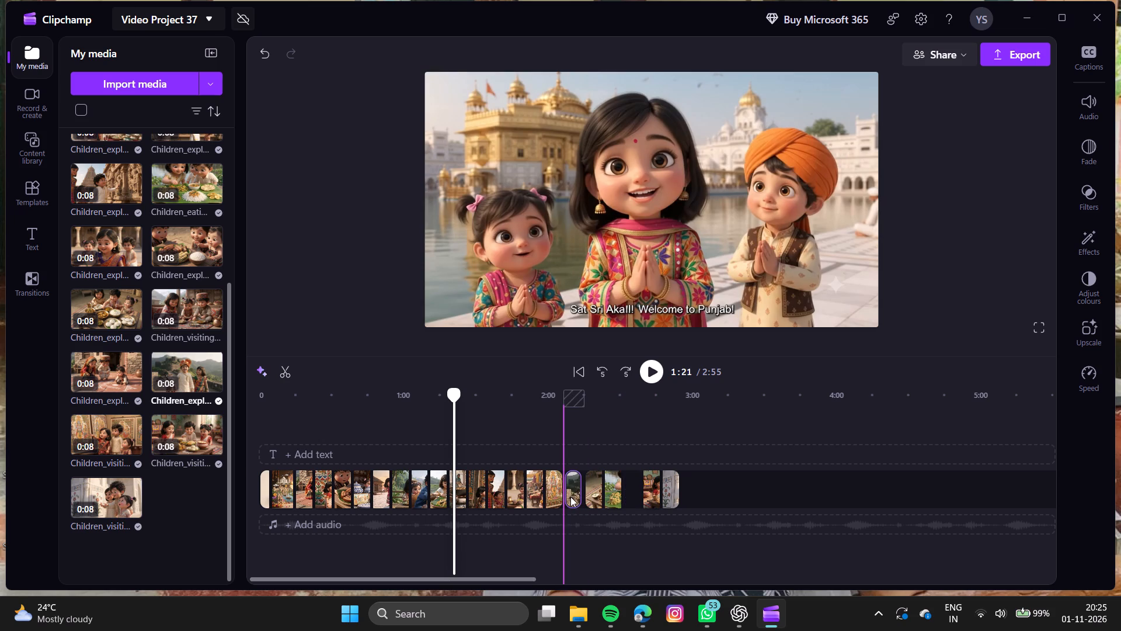
left_click_drag(591, 501, 581, 502)
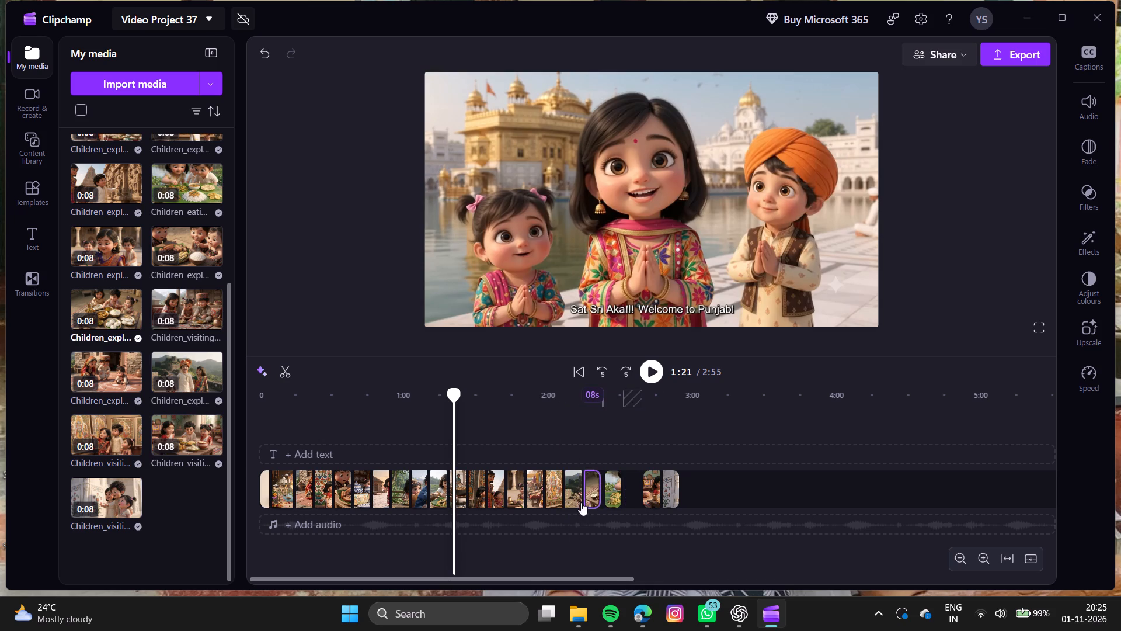
left_click_drag(610, 497, 603, 498)
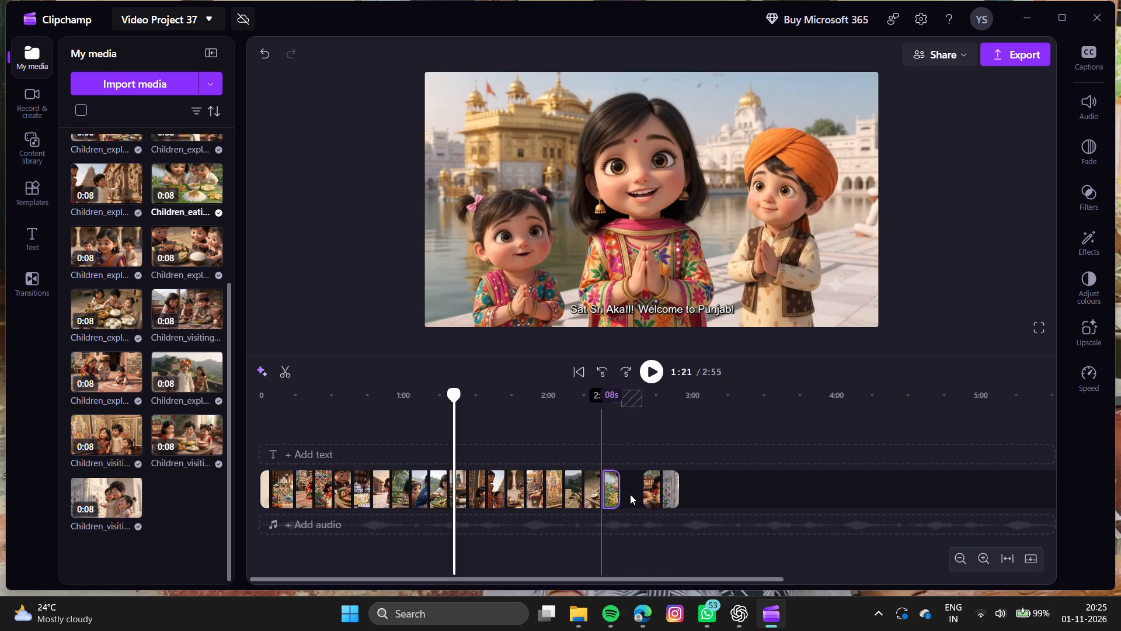
left_click_drag(649, 491, 623, 496)
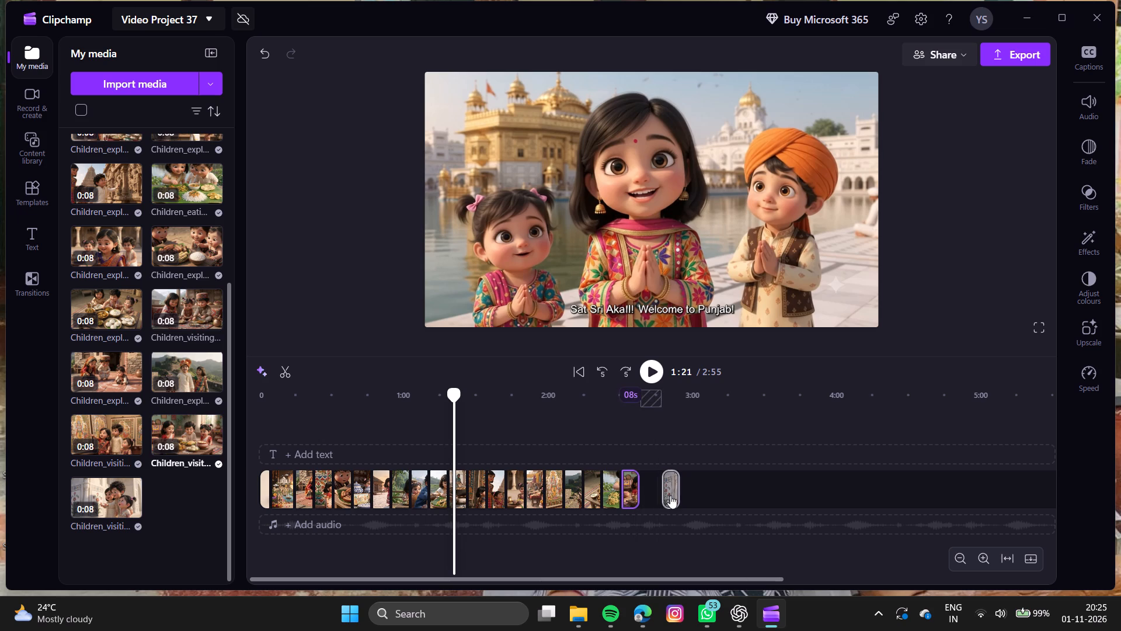
left_click_drag(670, 495, 645, 494)
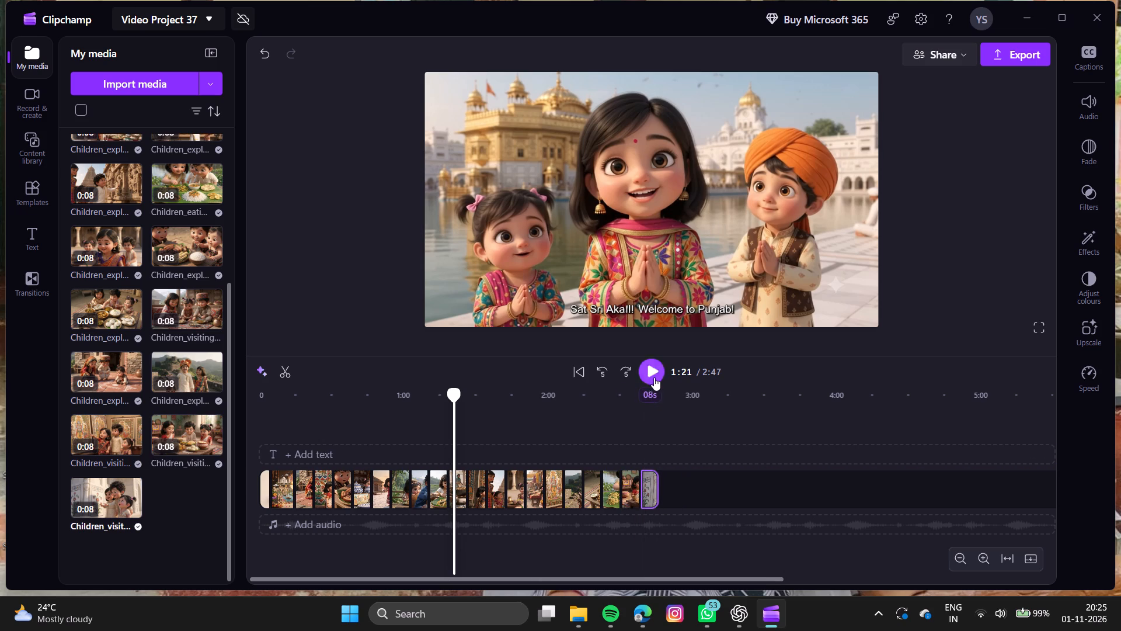
Play the sequence from 1:21 and follow it on a zoomed-in timeline to check the clip order and joins.
left_click(655, 377)
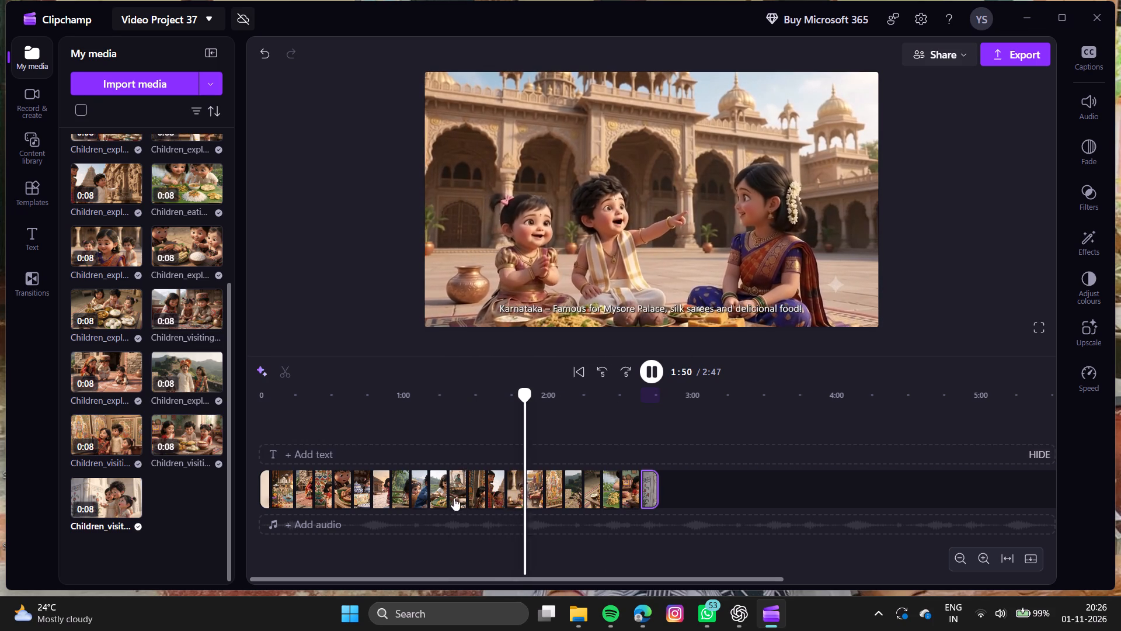
scroll(452, 500, "up", 6, "ctrl")
scroll(452, 500, "left", 1)
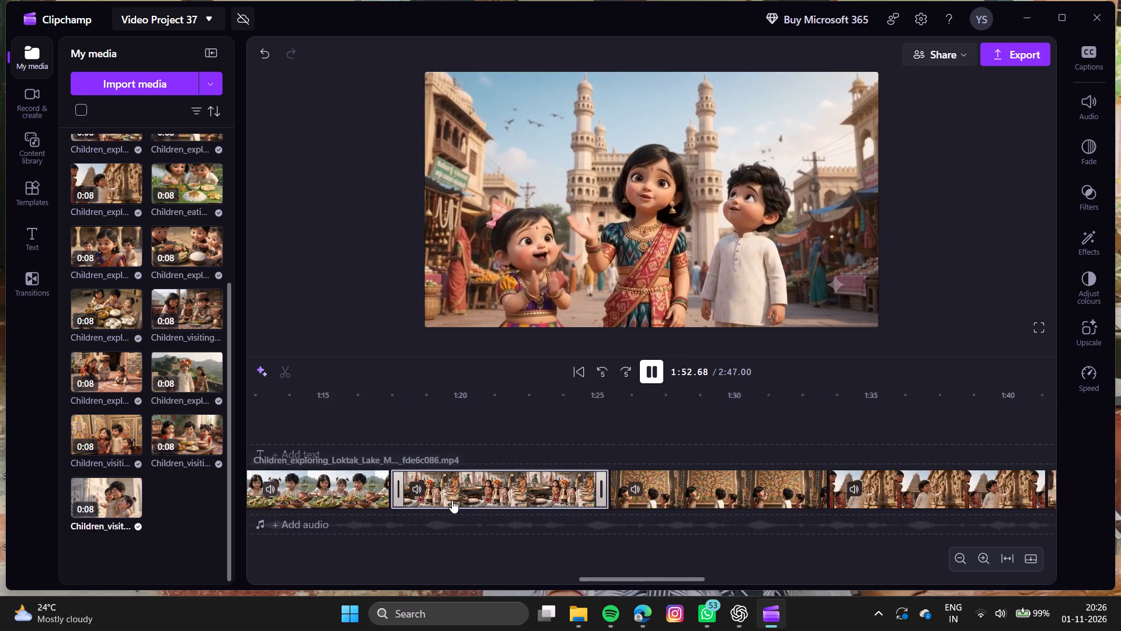
scroll(452, 500, "left", 2)
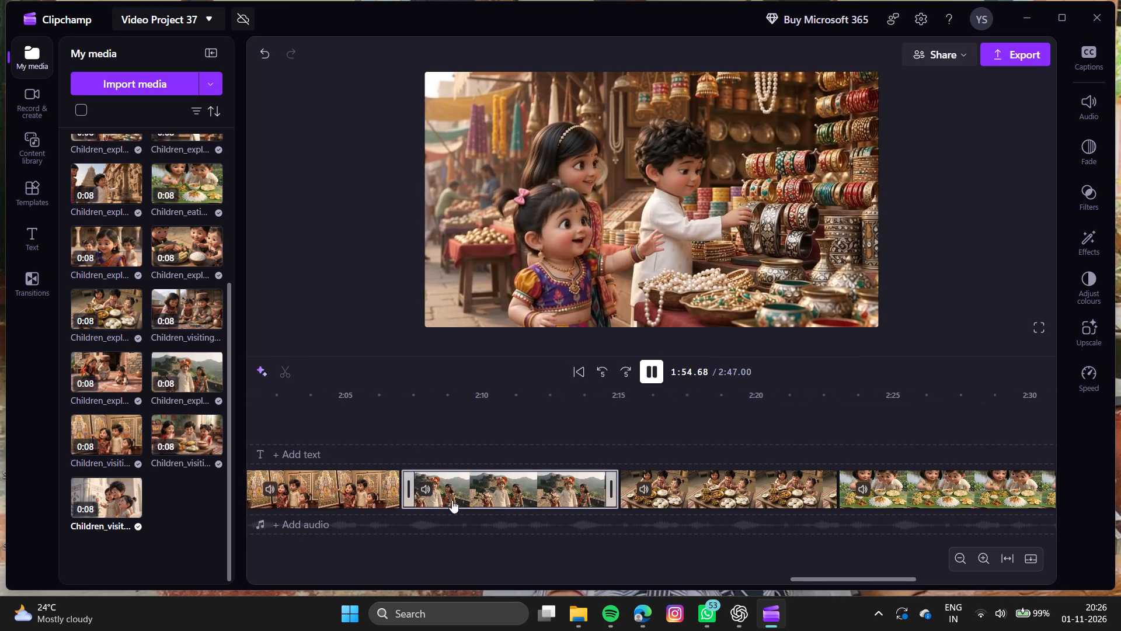
scroll(452, 500, "right", 2)
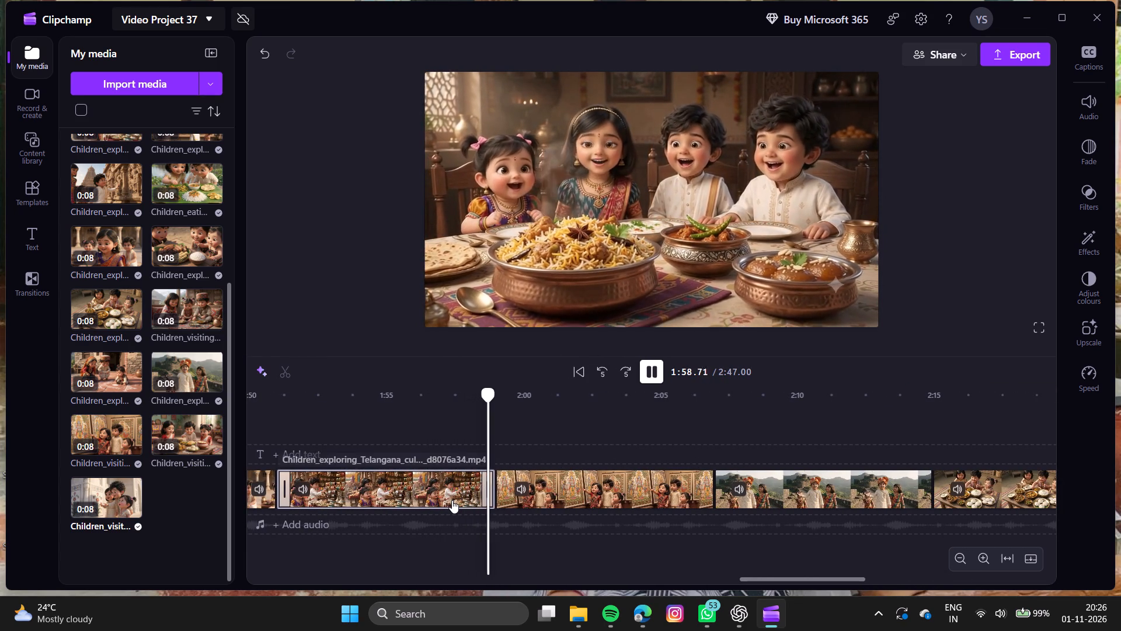
scroll(452, 500, "left", 1)
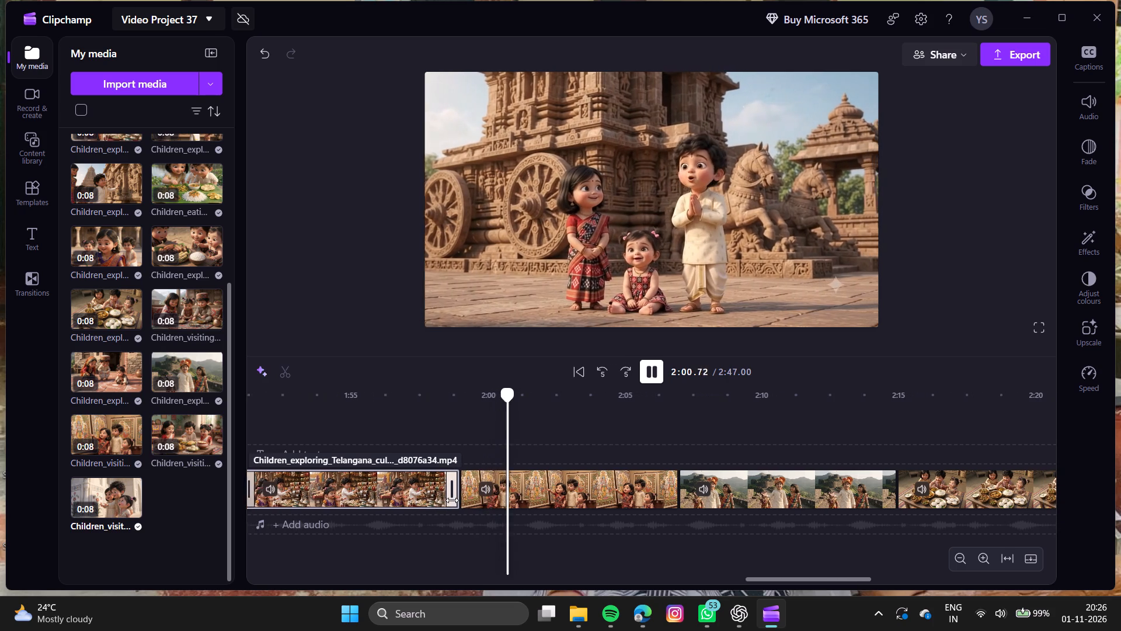
scroll(452, 500, "left", 1)
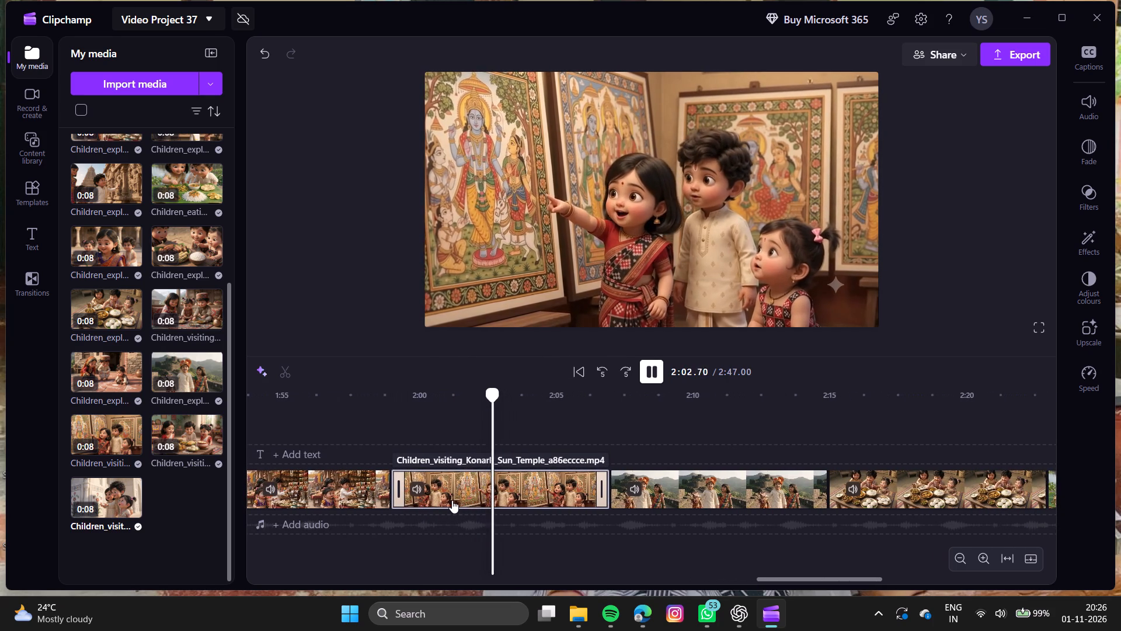
scroll(452, 500, "left", 1)
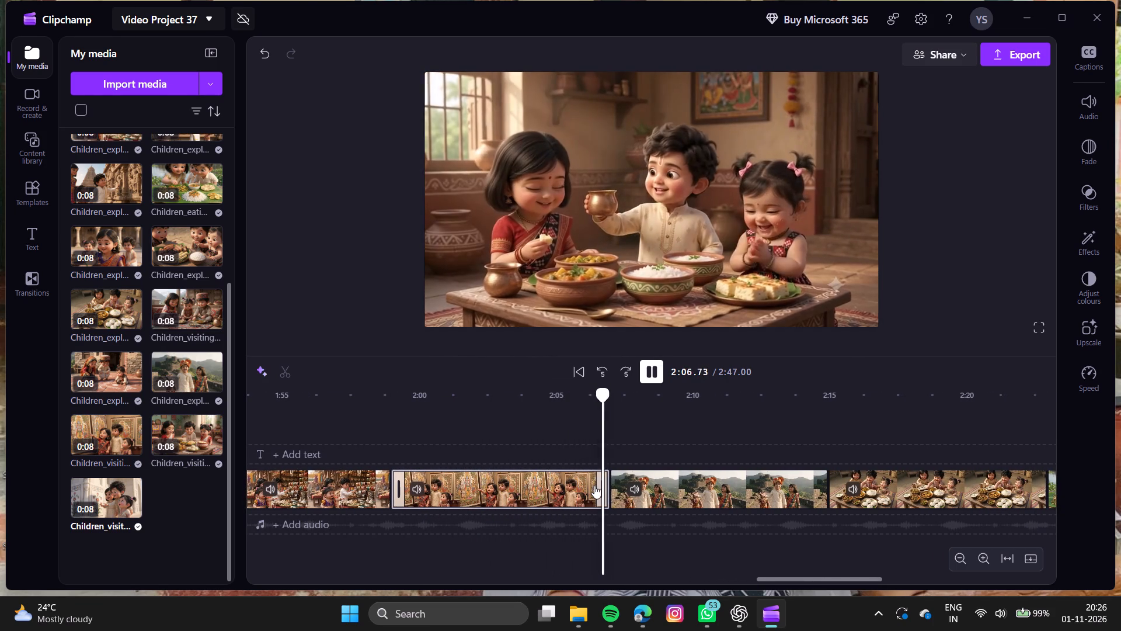
scroll(594, 486, "left", 1)
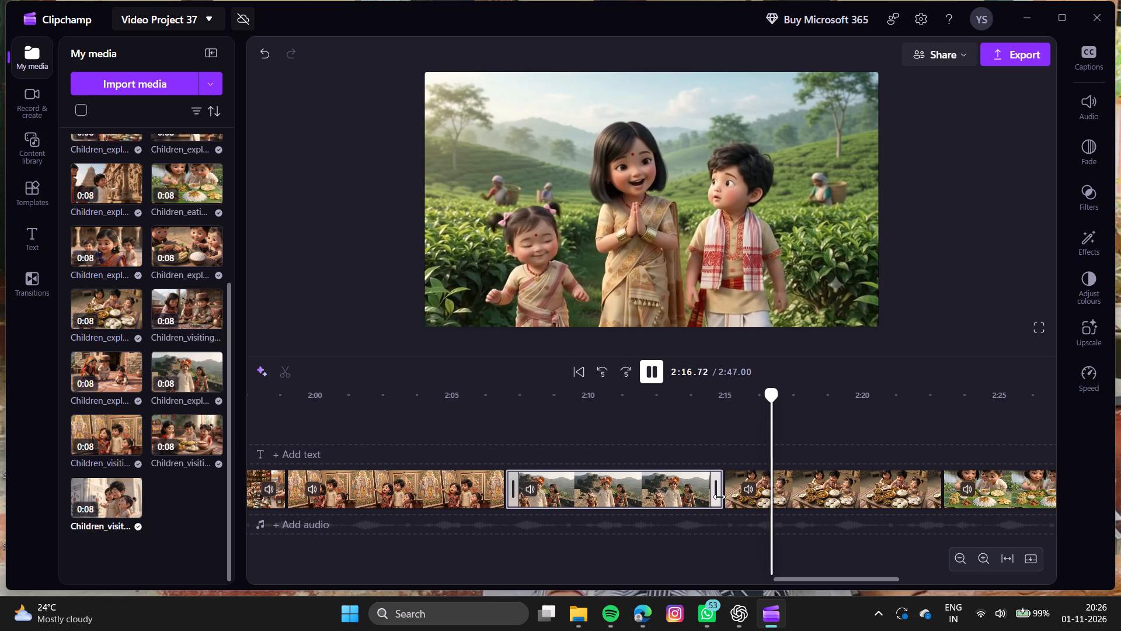
Trim the end of the hill fort clip to 7.82 s, slide the Assam clip against it, and replay from about 2:15.
left_click(719, 497)
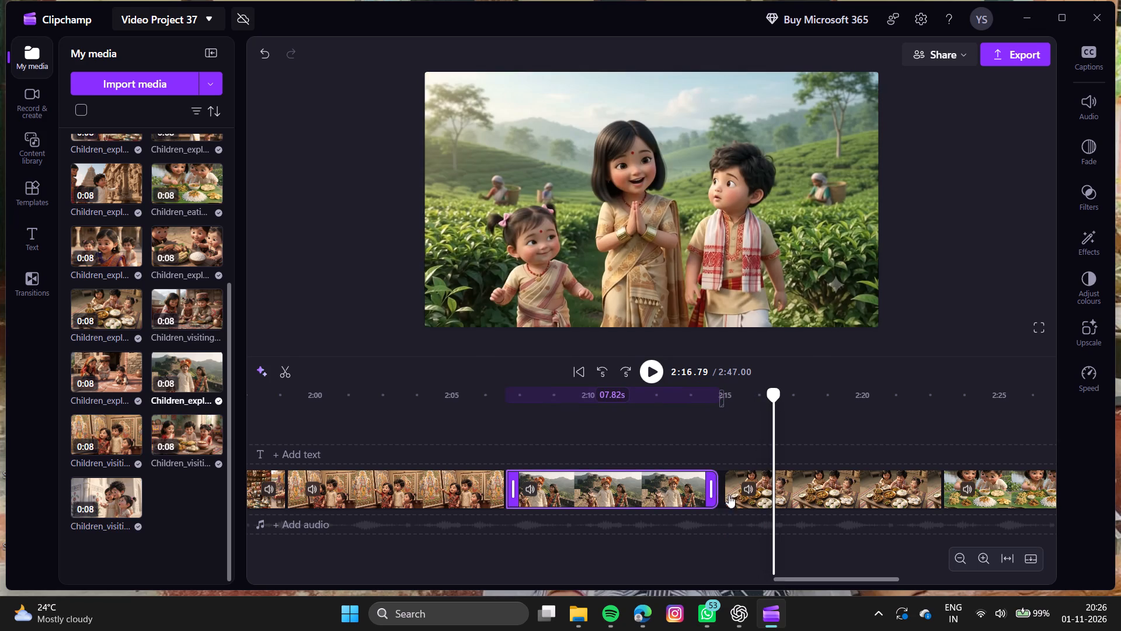
left_click_drag(797, 490, 774, 495)
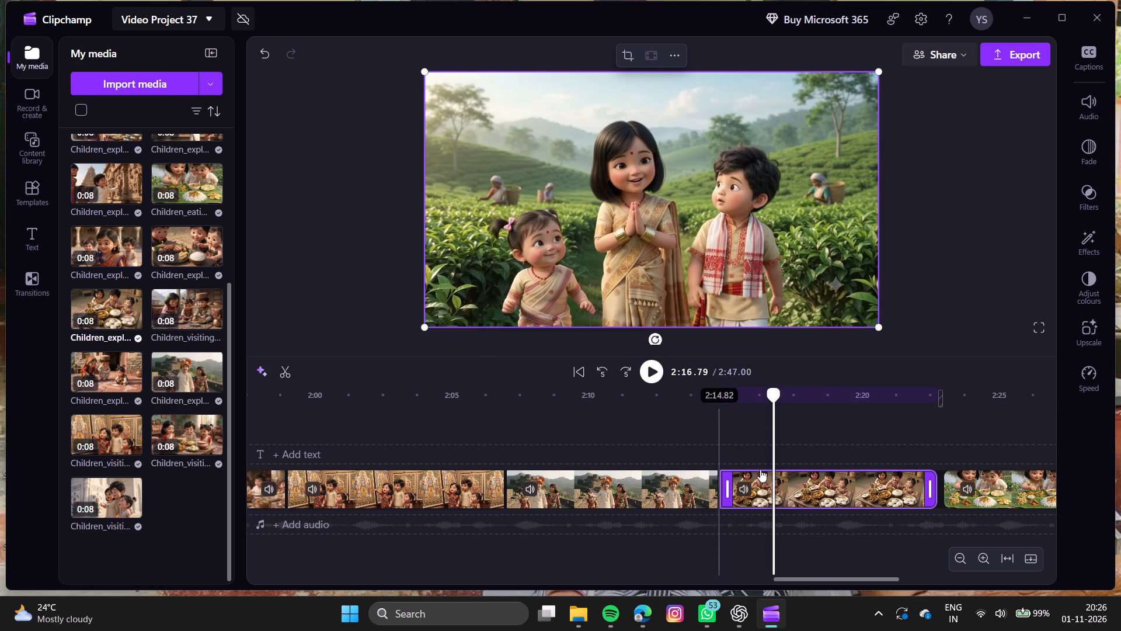
left_click(723, 429)
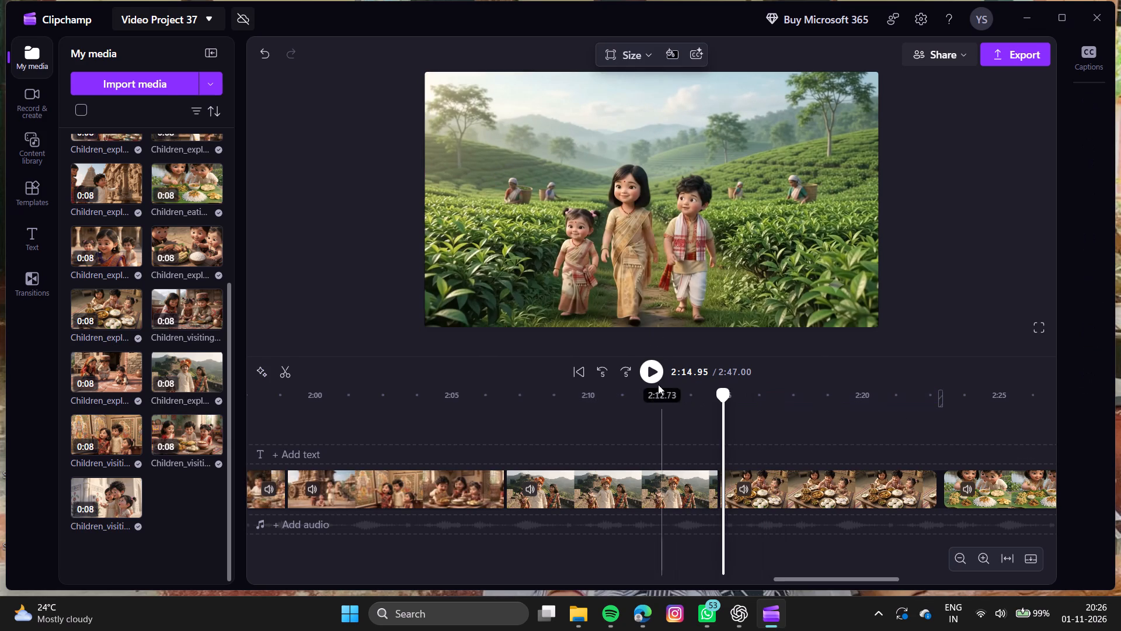
left_click(654, 379)
scroll(655, 424, "left", 1)
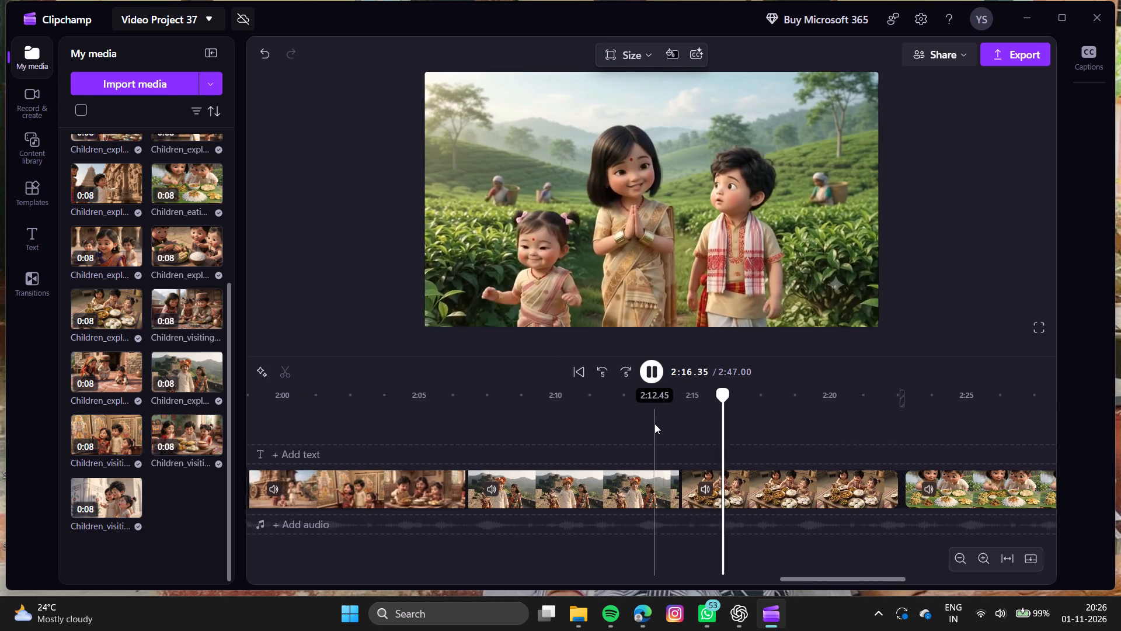
scroll(655, 424, "left", 2)
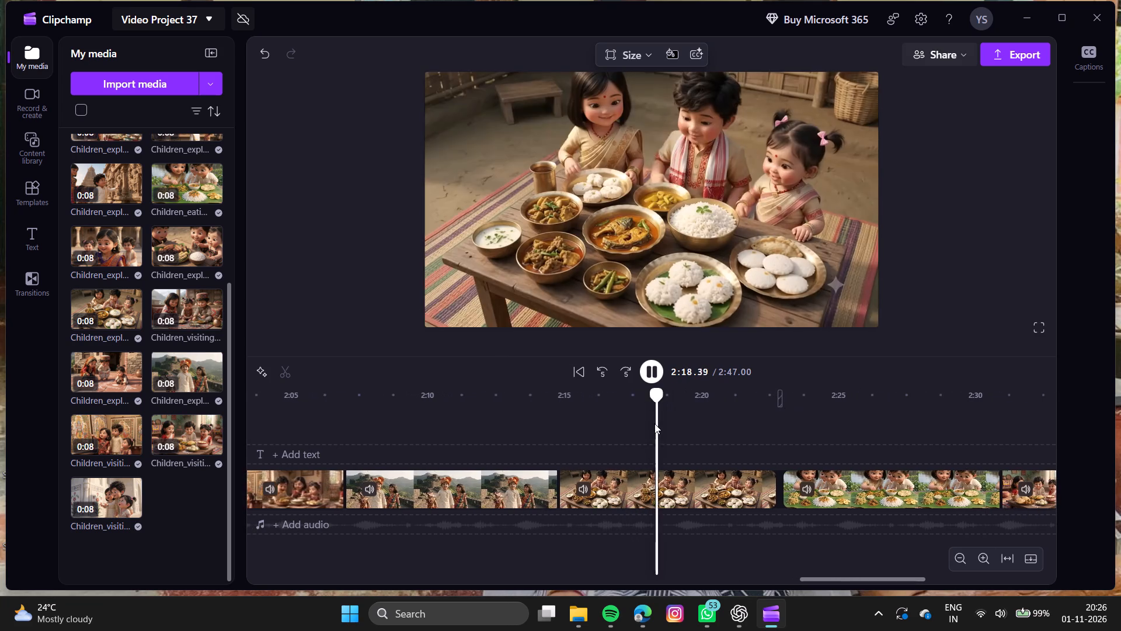
scroll(655, 424, "left", 1)
Slide the Kerala Sadya clip against the end of the Assam clip and play through the join into the Kerala clip.
left_click_drag(827, 488, 799, 493)
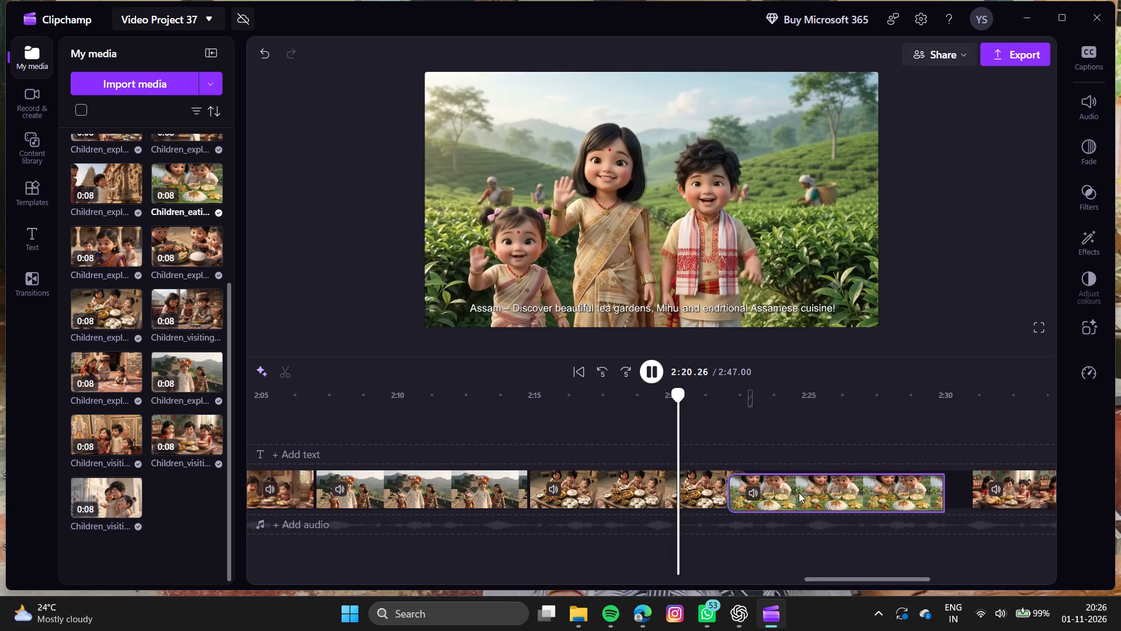
left_click_drag(799, 493, 799, 493)
left_click(654, 376)
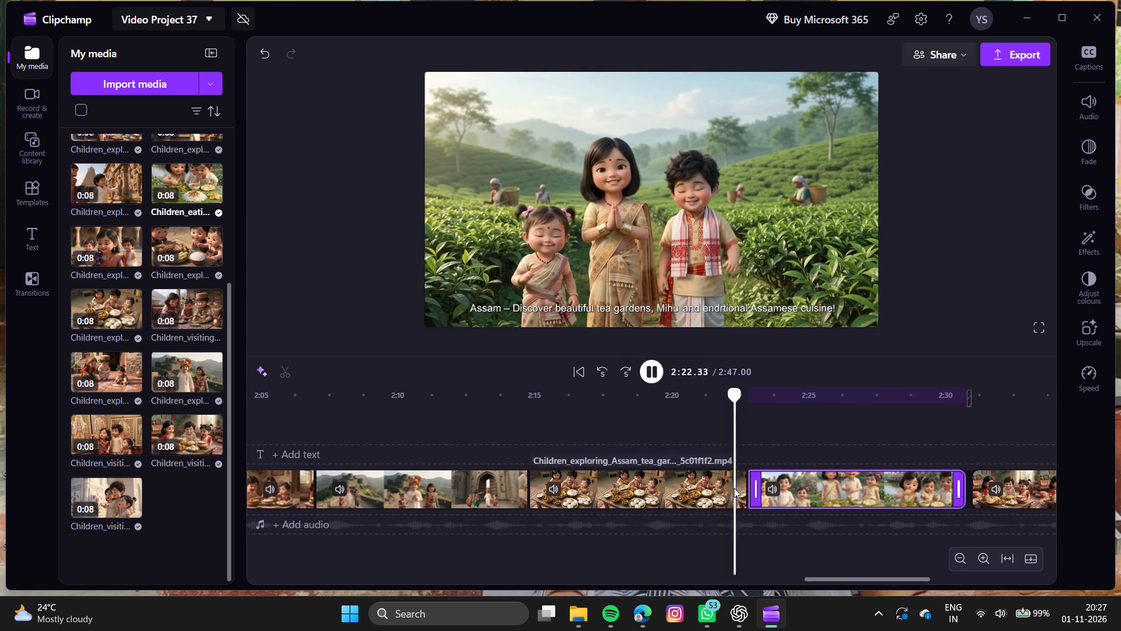
scroll(734, 488, "left", 1)
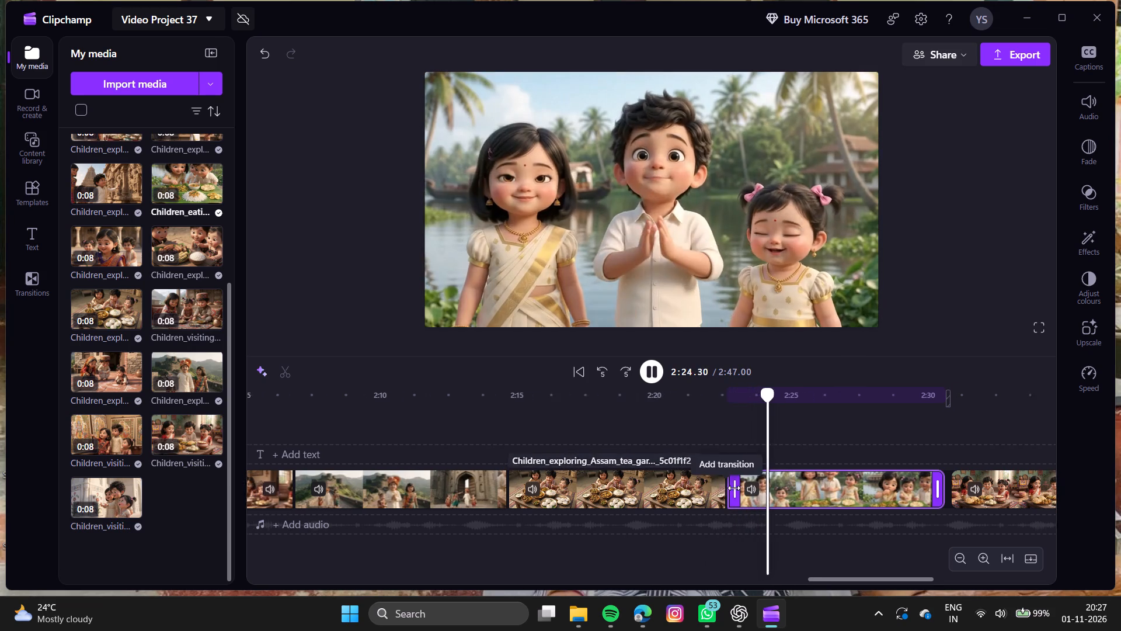
scroll(734, 488, "left", 1)
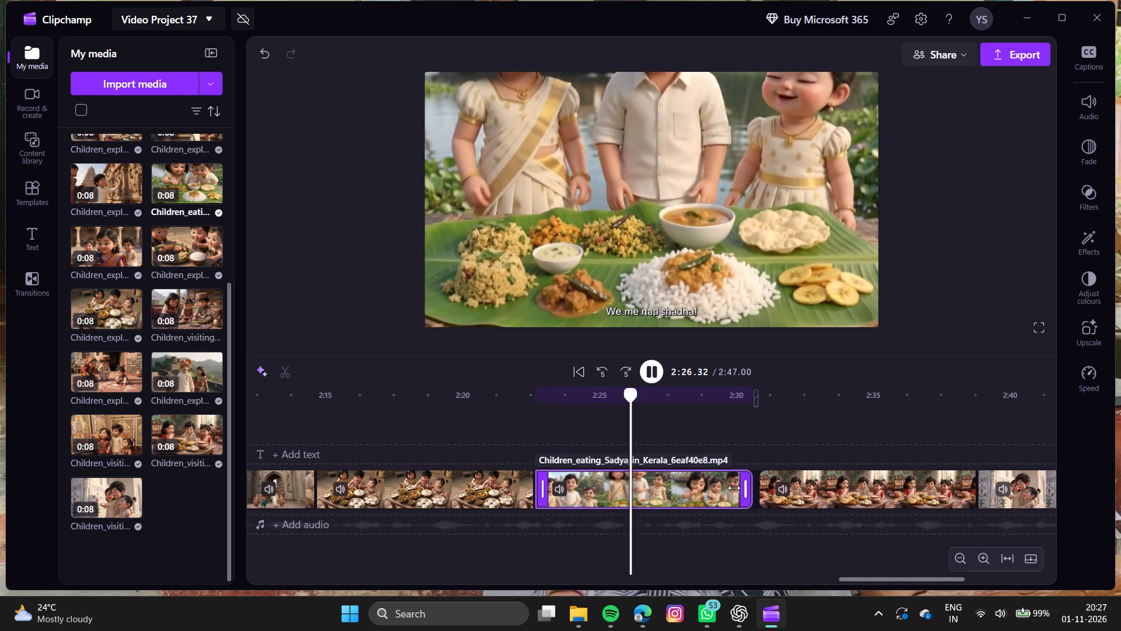
Slide the Victoria Memorial clip against the end of the Kerala Sadya clip and play through it.
scroll(734, 488, "left", 1)
left_click_drag(841, 491, 809, 496)
left_click(653, 365)
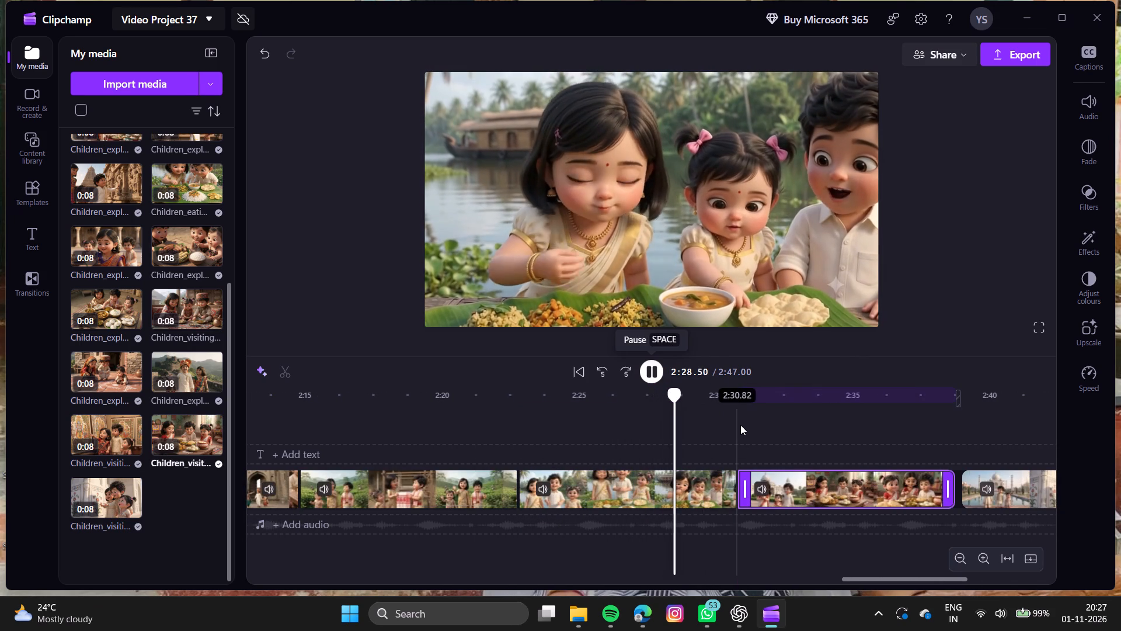
scroll(740, 425, "left", 1)
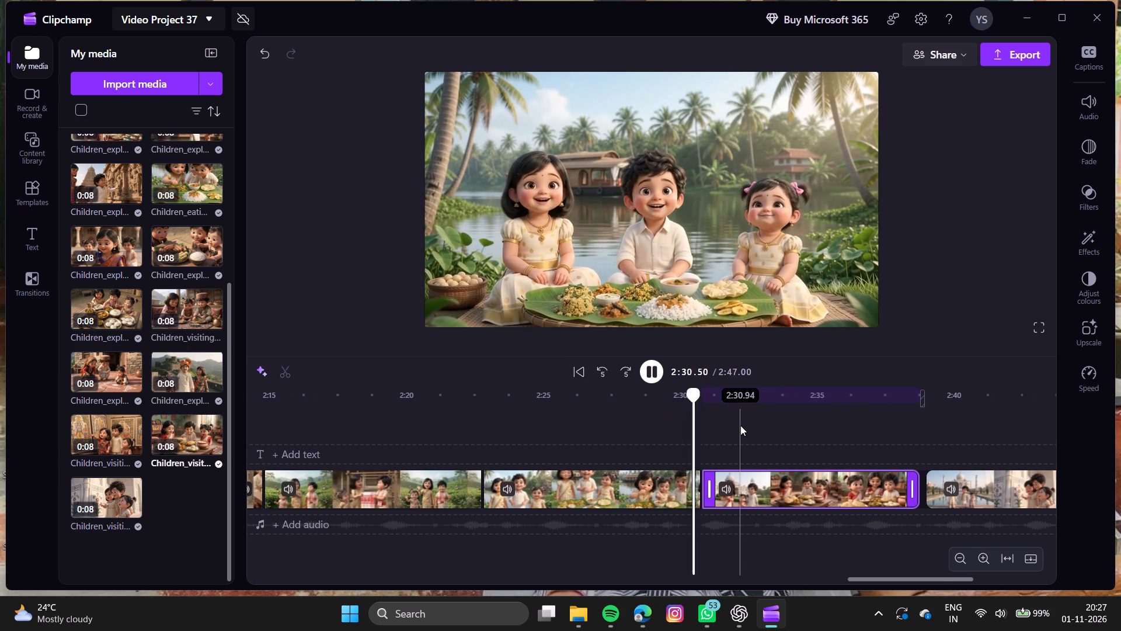
scroll(740, 425, "left", 1)
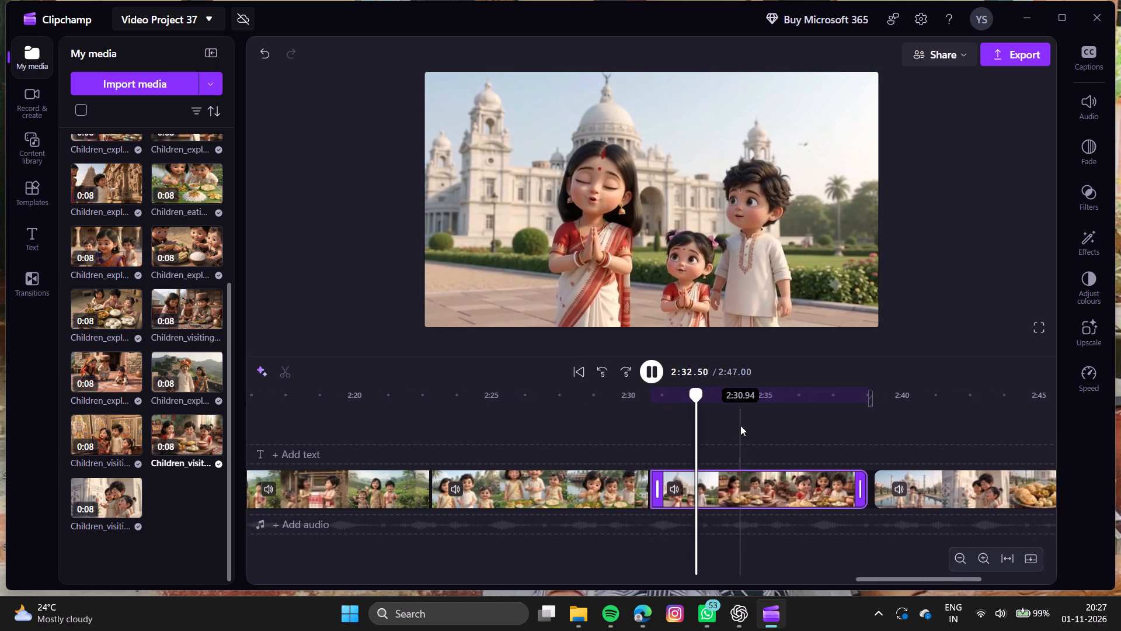
scroll(740, 425, "left", 1)
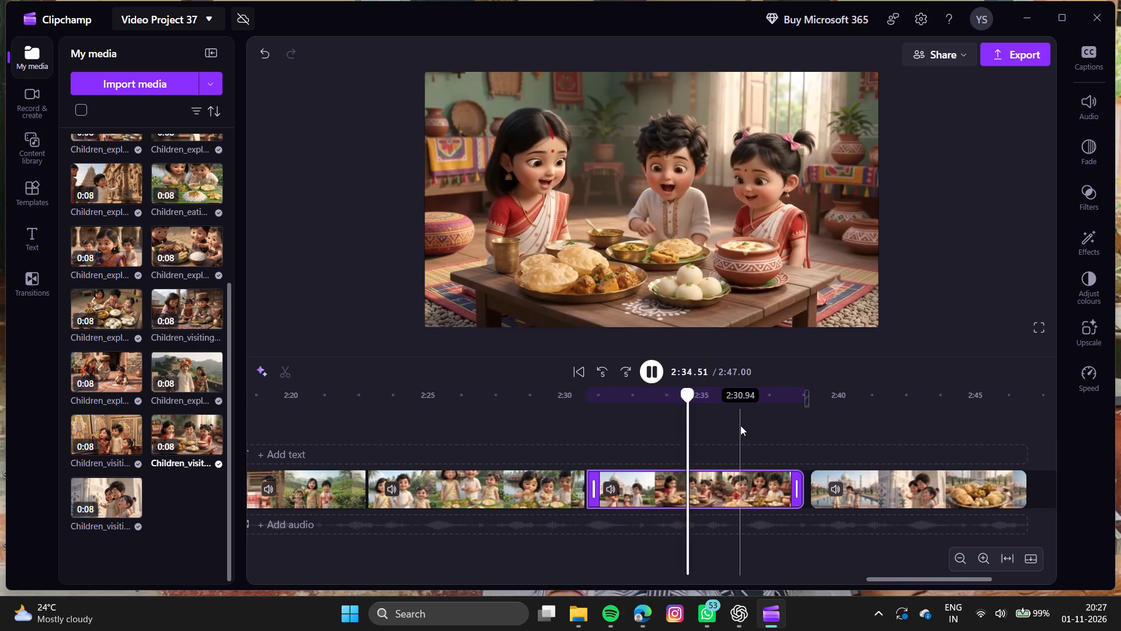
scroll(740, 425, "left", 1)
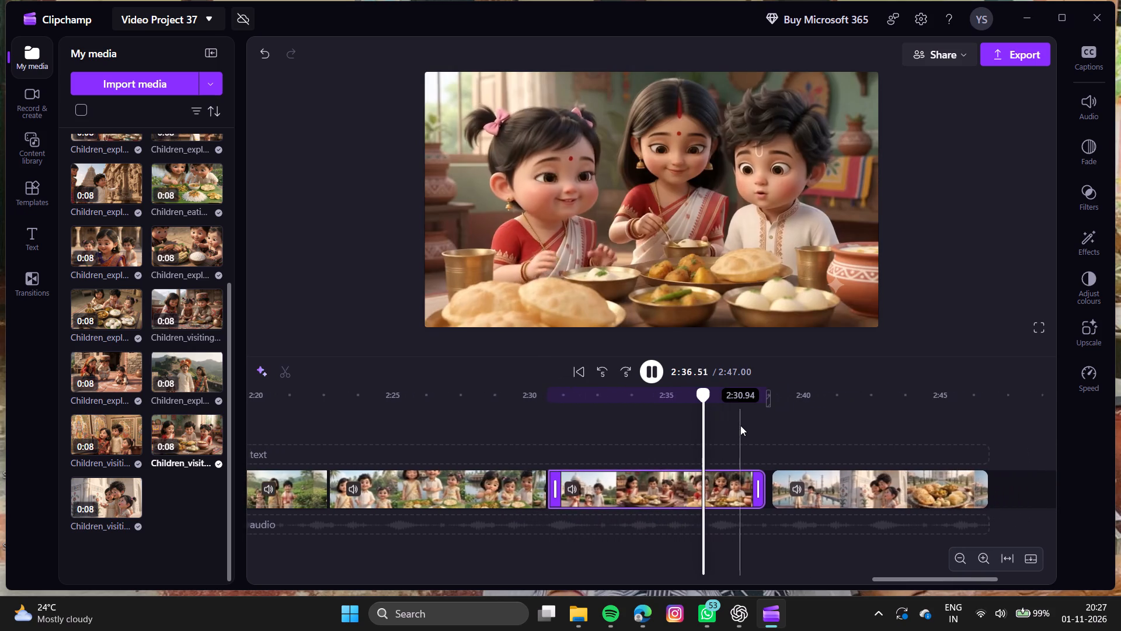
scroll(740, 425, "left", 1)
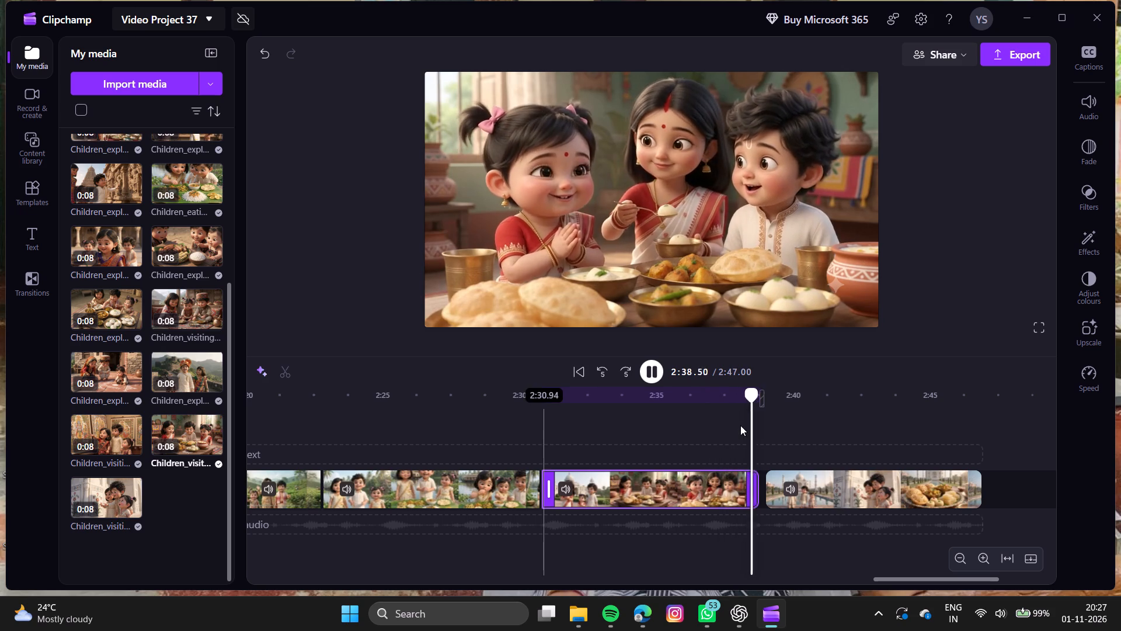
Slide the Taj Mahal clip against the end of the Victoria Memorial clip and play it back.
left_click_drag(834, 483, 812, 487)
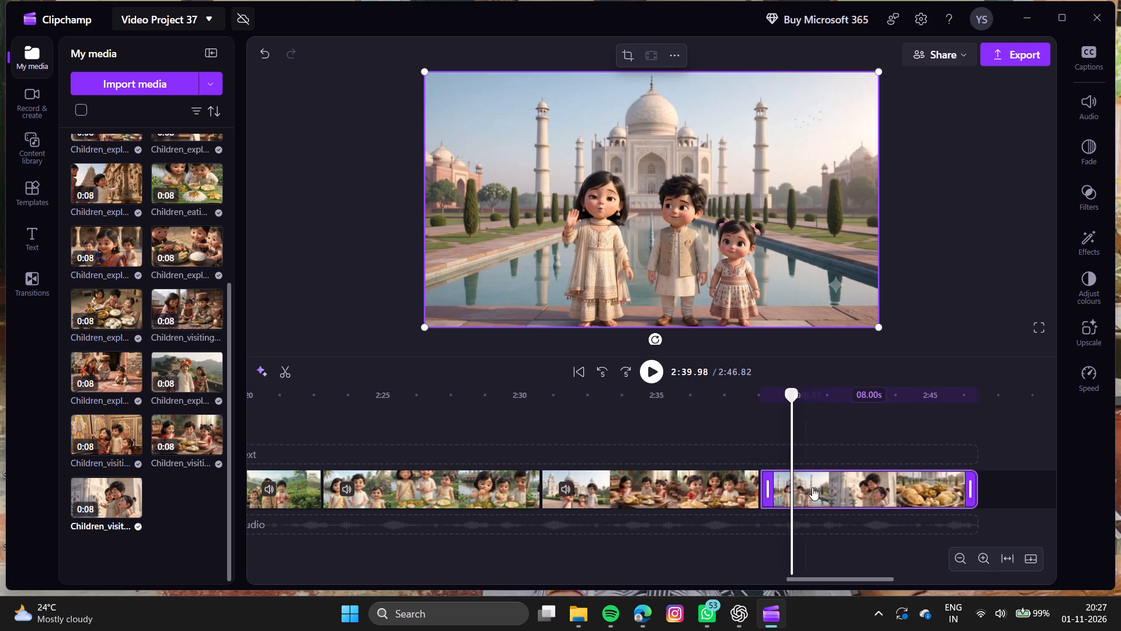
left_click(657, 367)
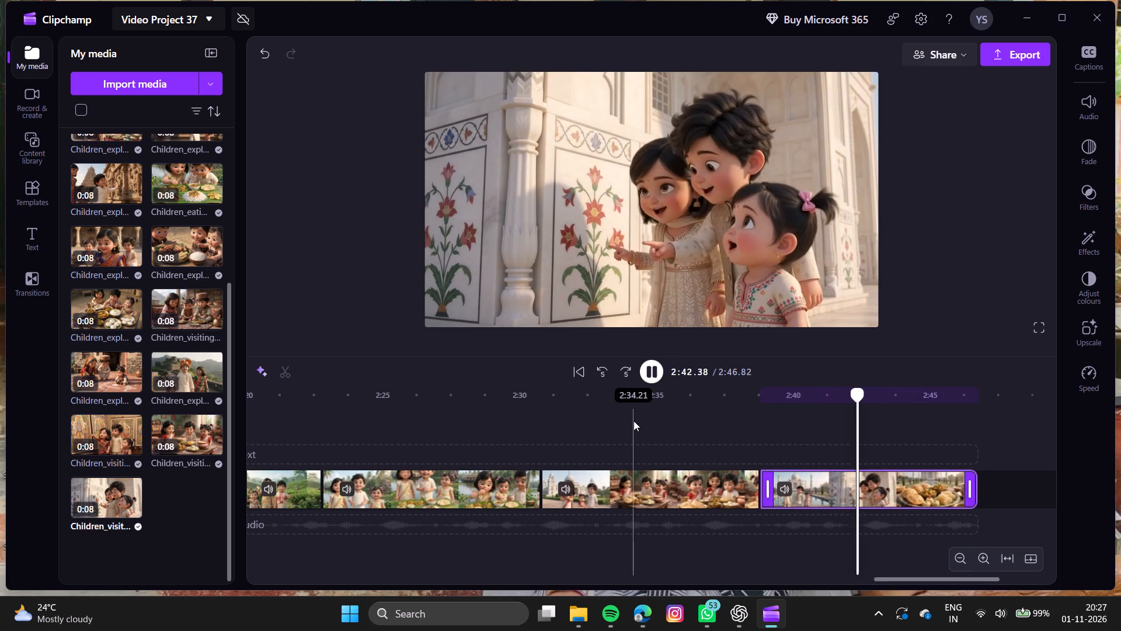
scroll(633, 421, "down", 2, "ctrl")
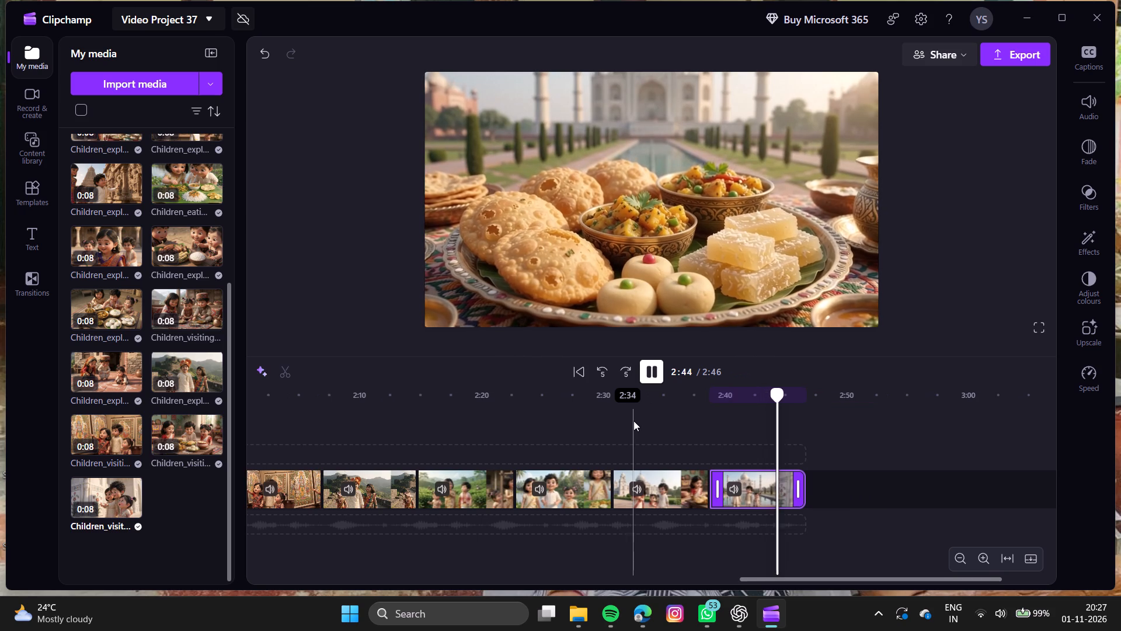
scroll(633, 421, "down", 2, "ctrl")
left_click(633, 421)
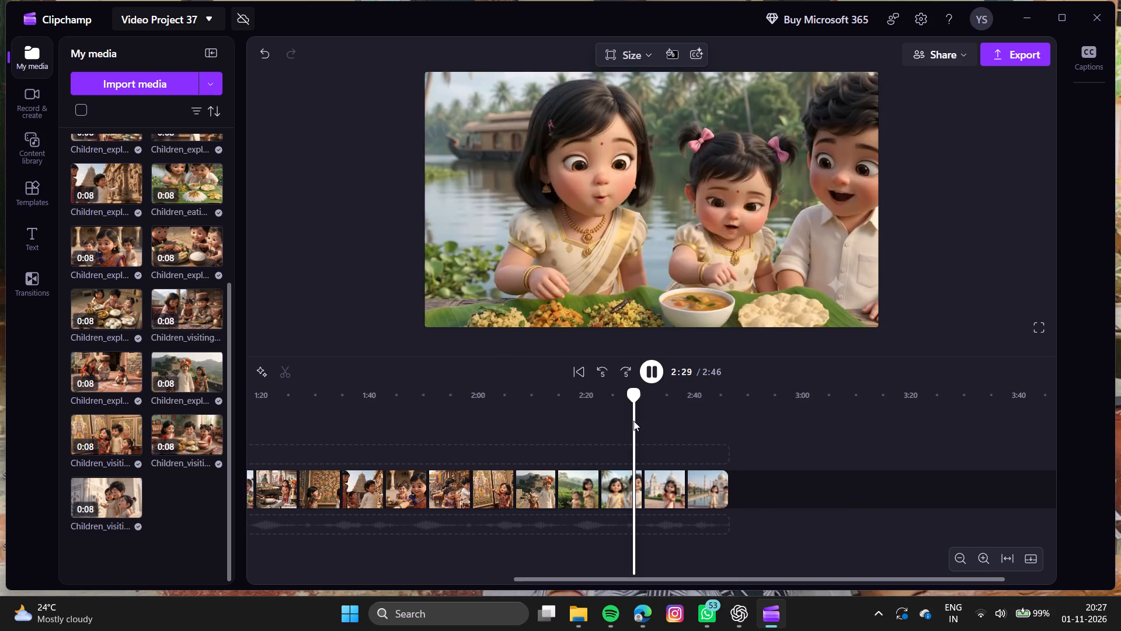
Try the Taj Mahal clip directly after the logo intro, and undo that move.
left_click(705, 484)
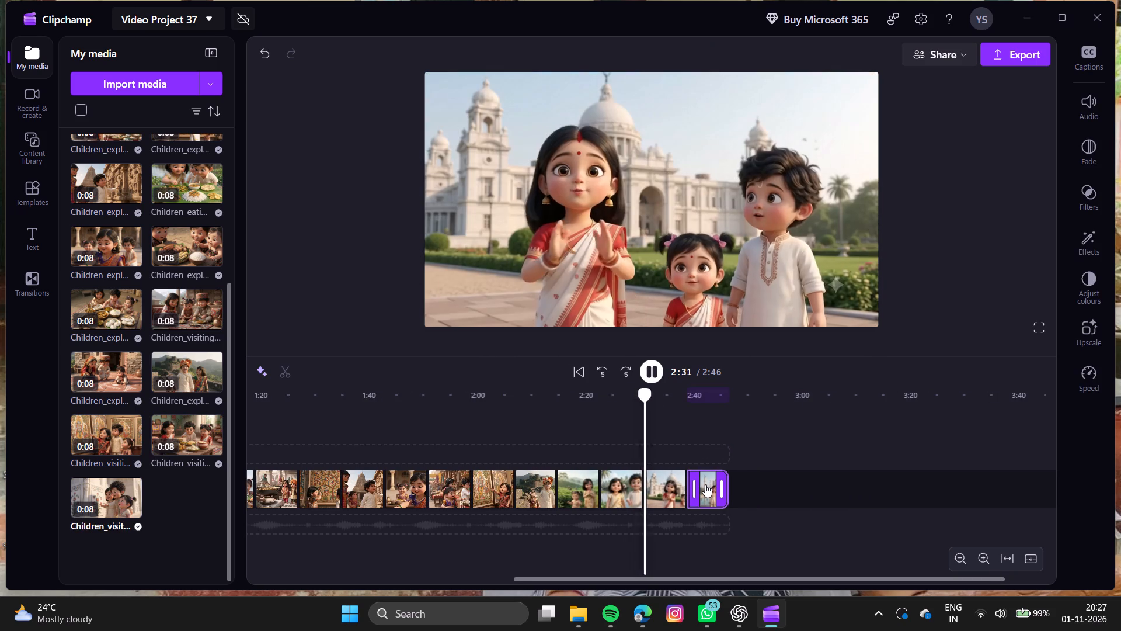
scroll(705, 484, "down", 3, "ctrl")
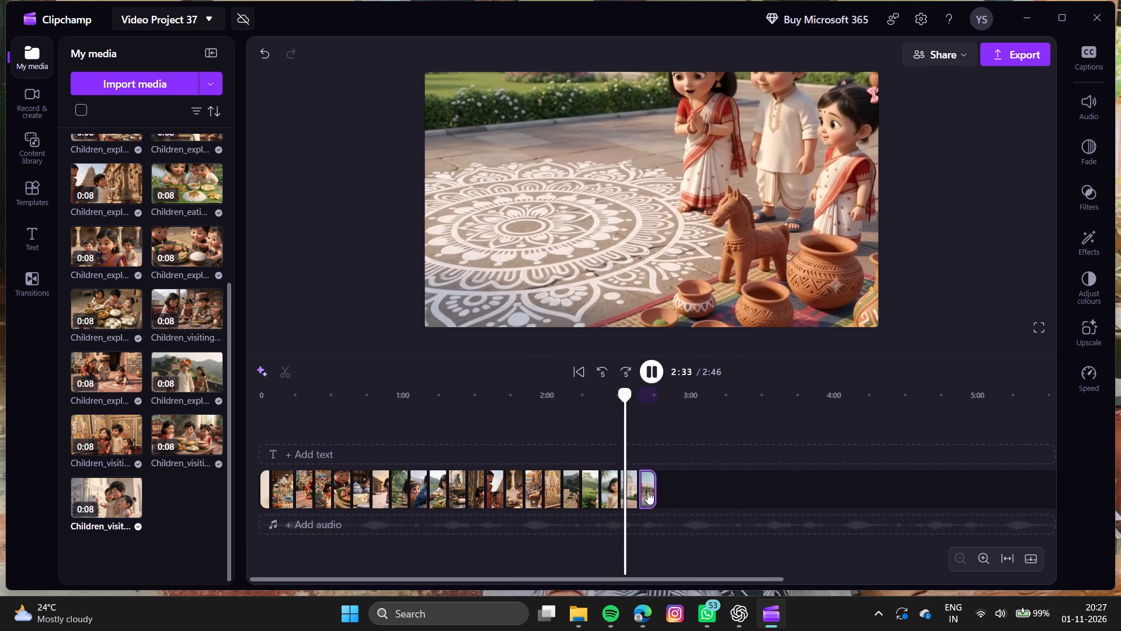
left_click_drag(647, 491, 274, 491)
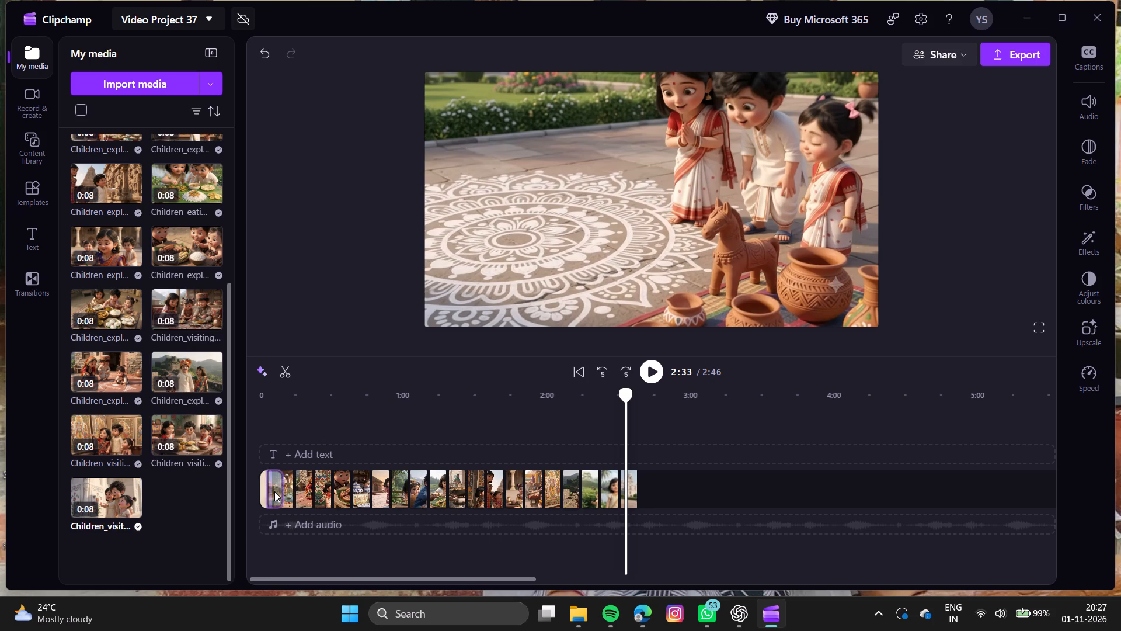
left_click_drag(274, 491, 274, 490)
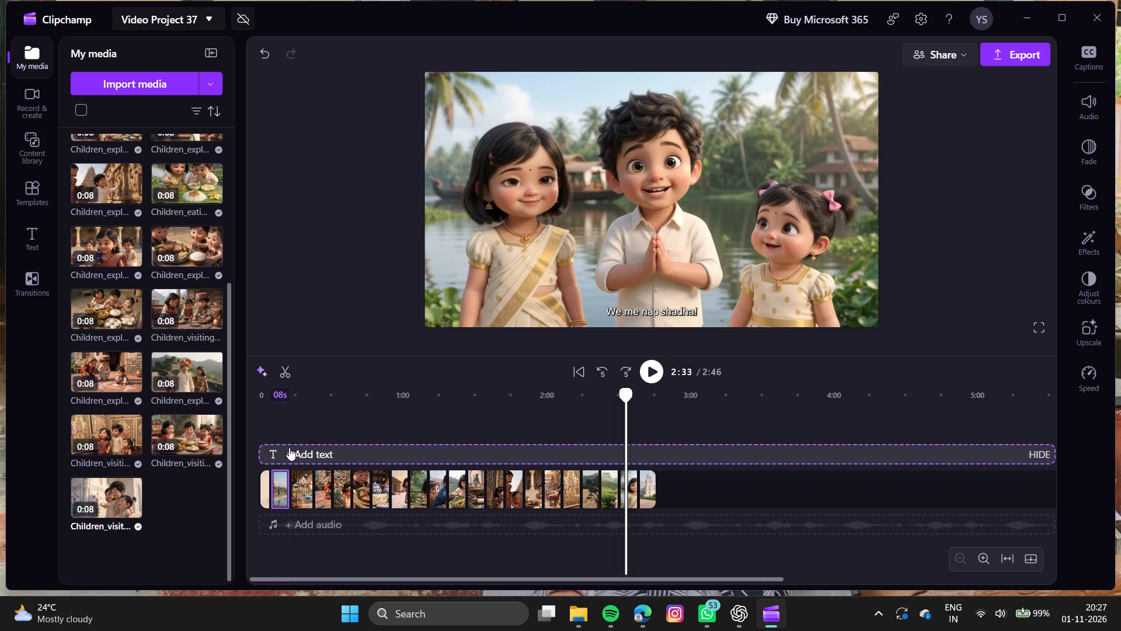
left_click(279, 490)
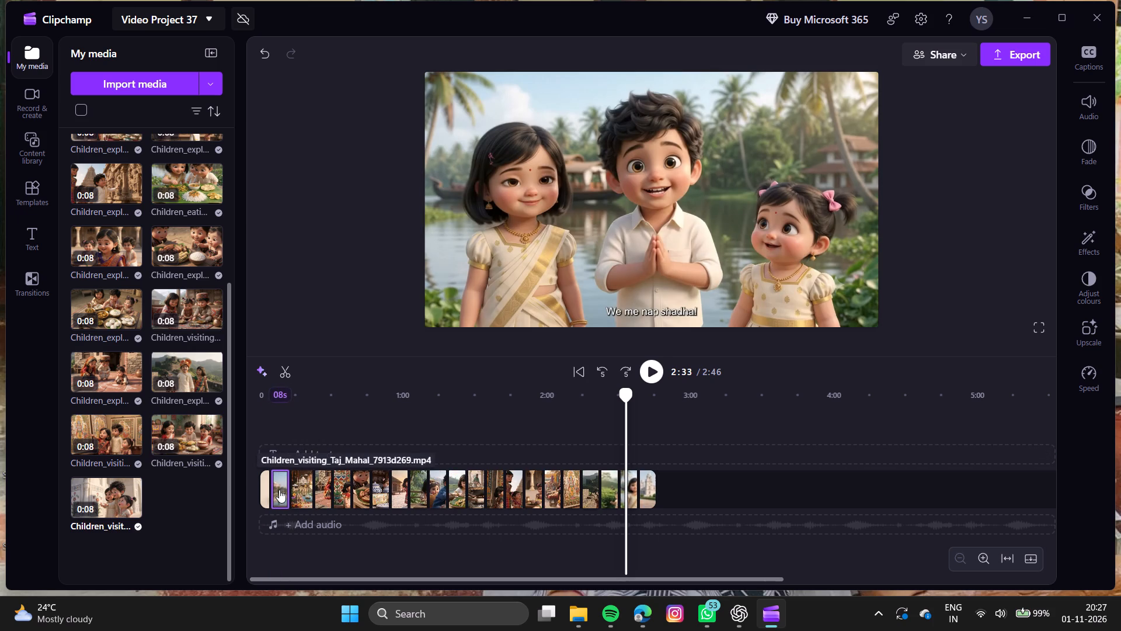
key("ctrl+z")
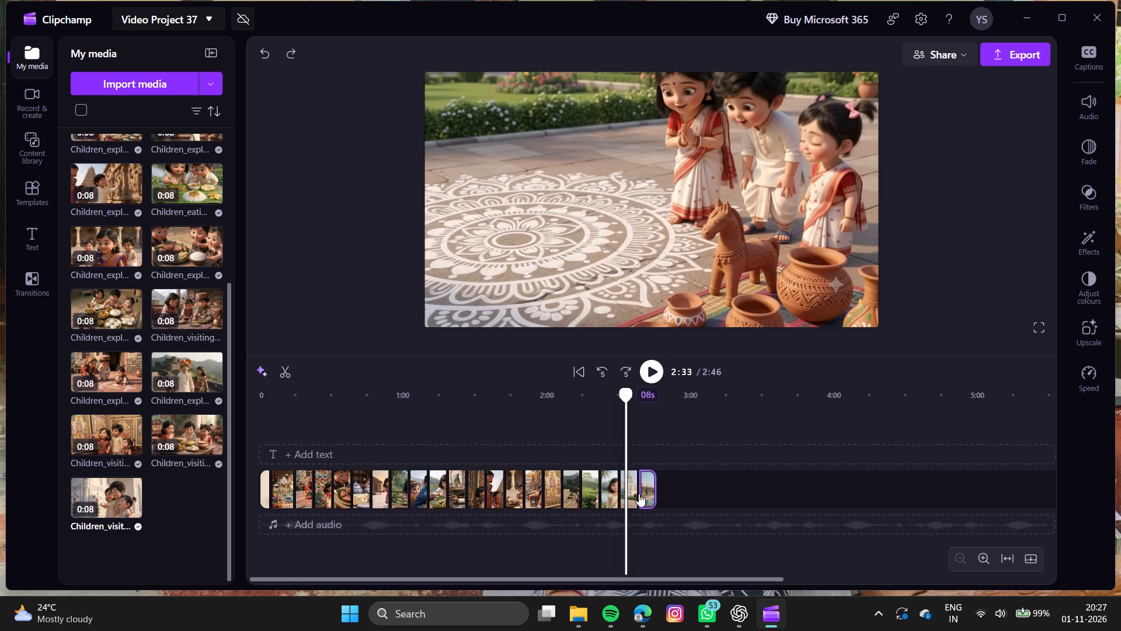
Move the Taj Mahal clip between the blue pottery and white desert clips, and spot-check playback from 0:05.
left_click_drag(646, 495, 363, 501)
left_click(269, 426)
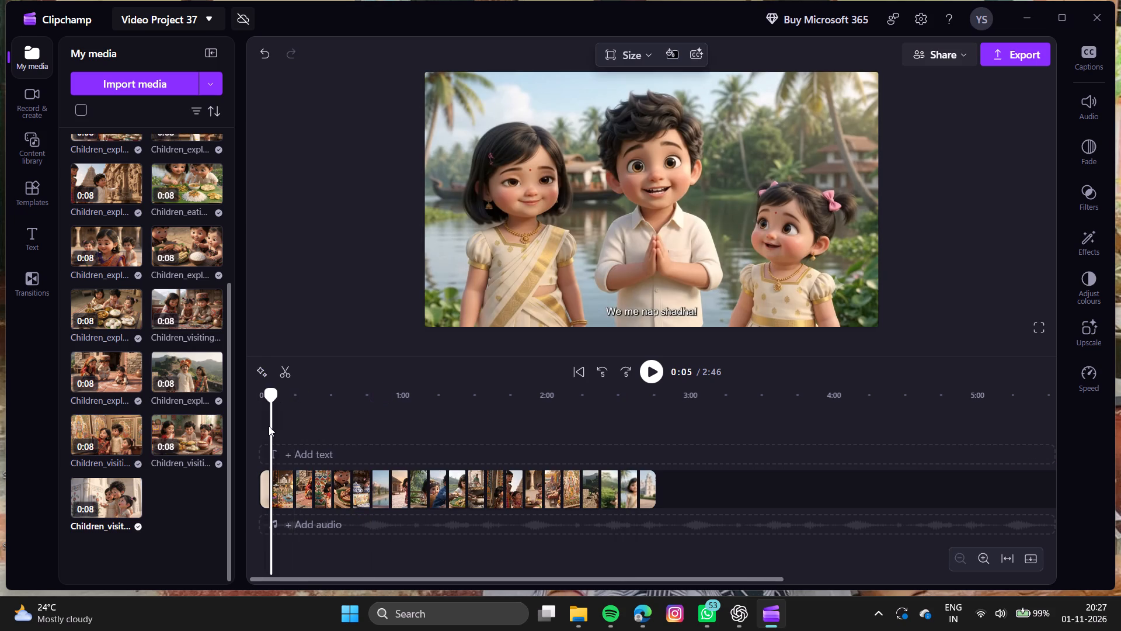
left_click(650, 369)
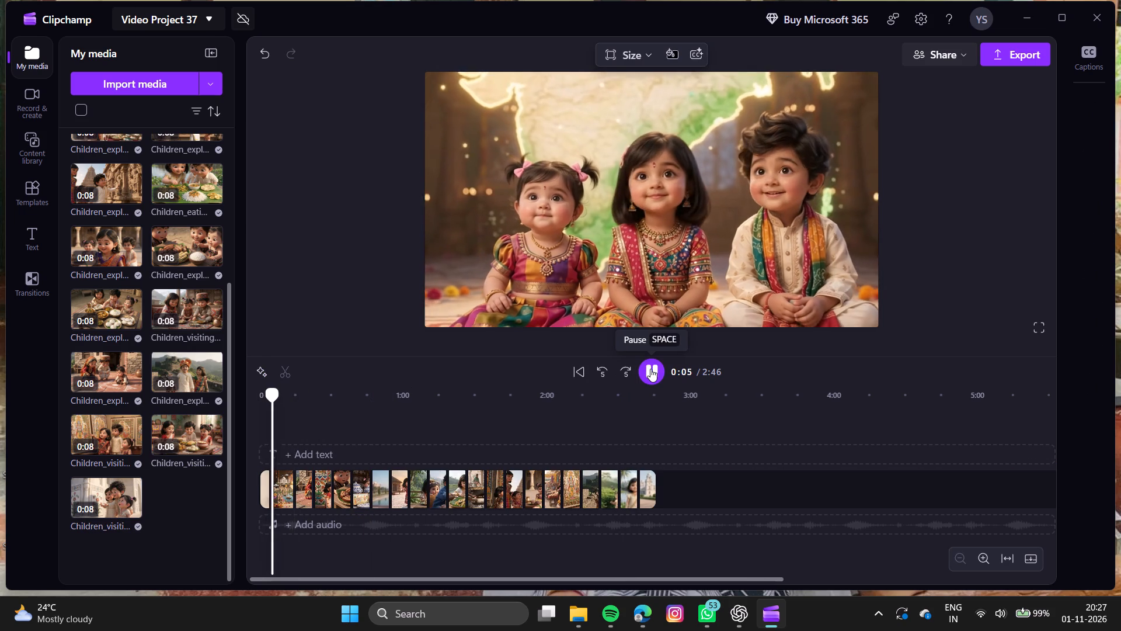
left_click(315, 439)
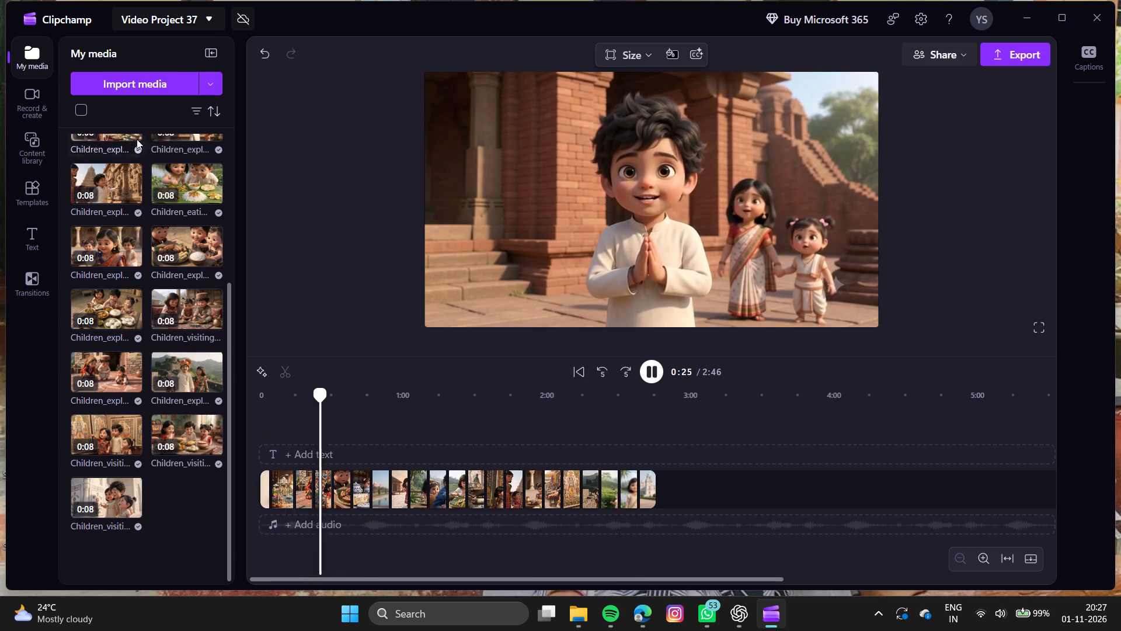
Import the audio file "uWu Victory - Rod Kim" from the Downloads folder into the project media.
scroll(124, 249, "up", 9)
left_click(178, 79)
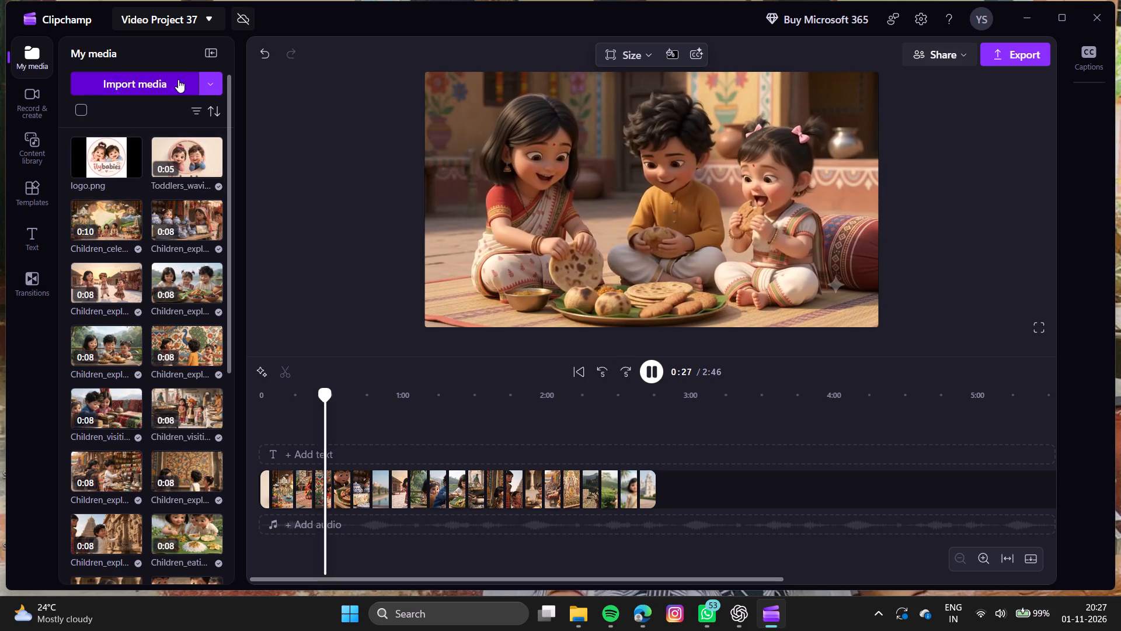
scroll(316, 248, "down", 3)
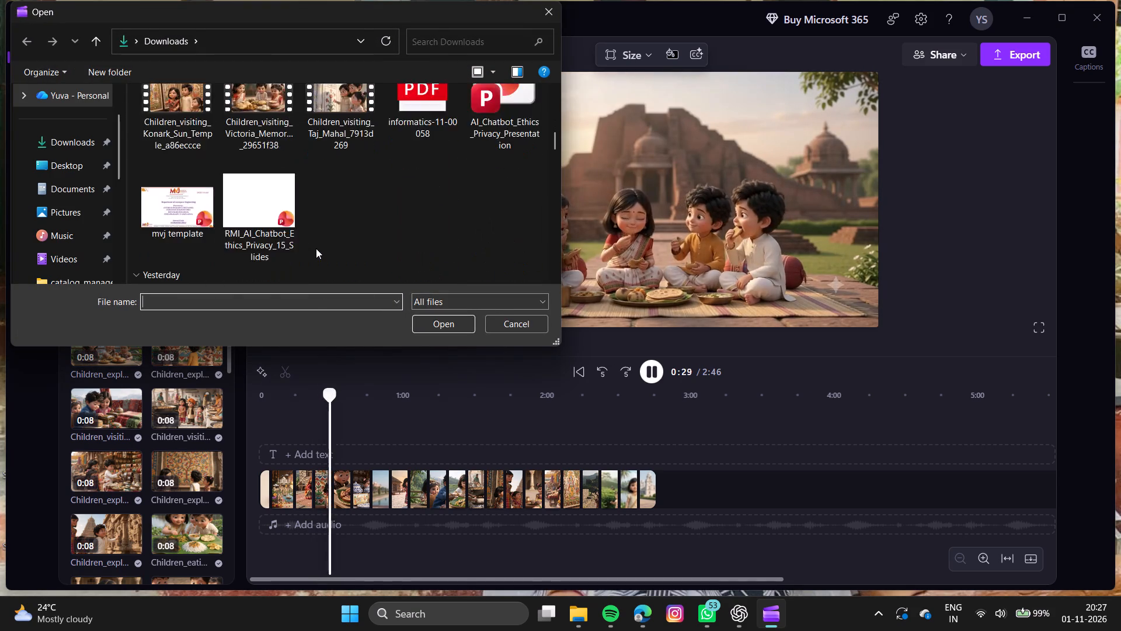
scroll(316, 248, "down", 2)
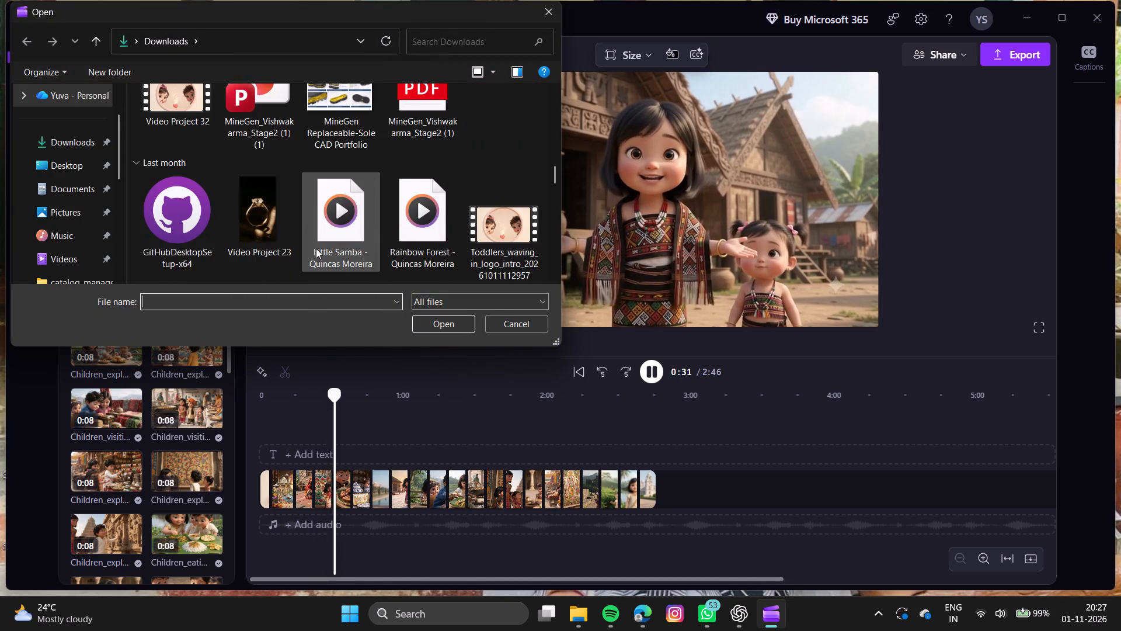
scroll(316, 248, "down", 2)
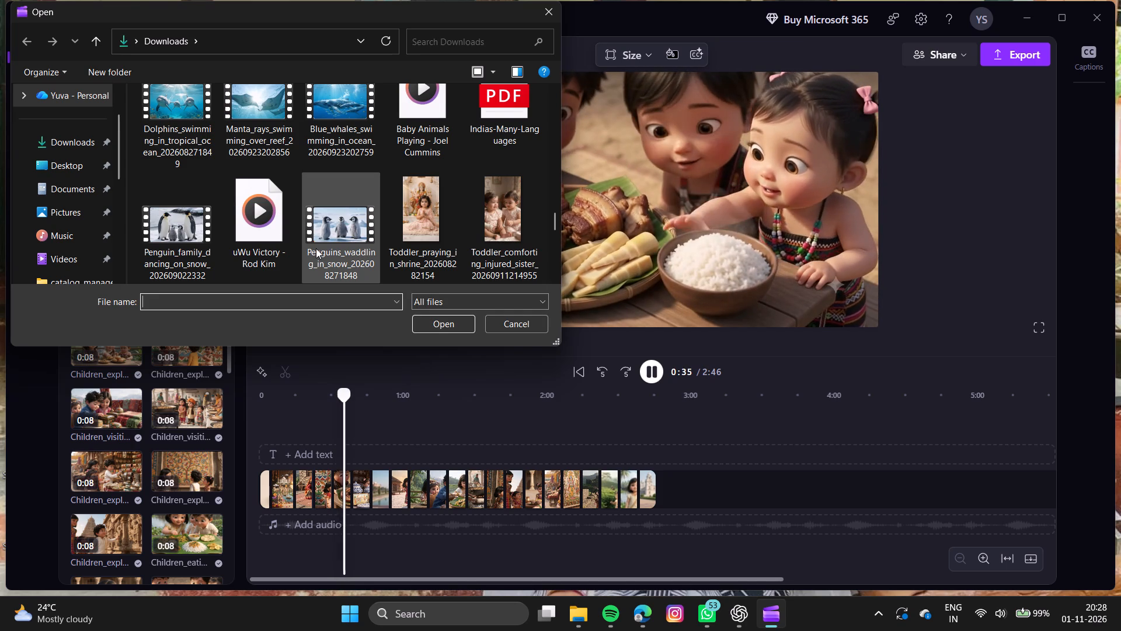
double_click(232, 241)
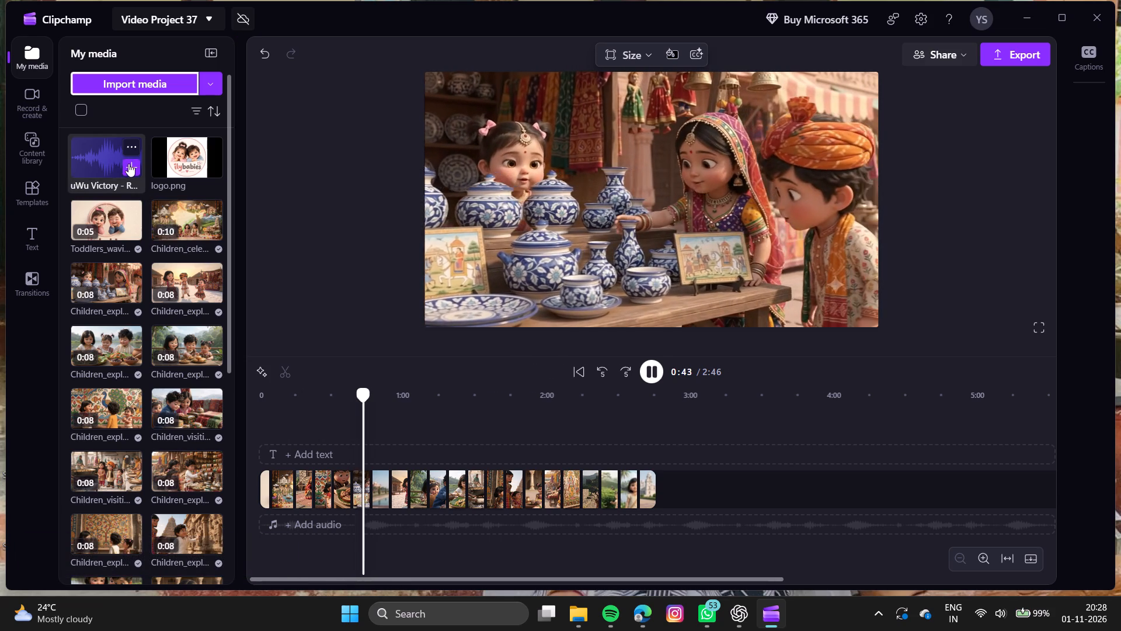
Add the uWu Victory track to the timeline, listen to it from about 0:47, and set its volume to 42%.
left_click(130, 163)
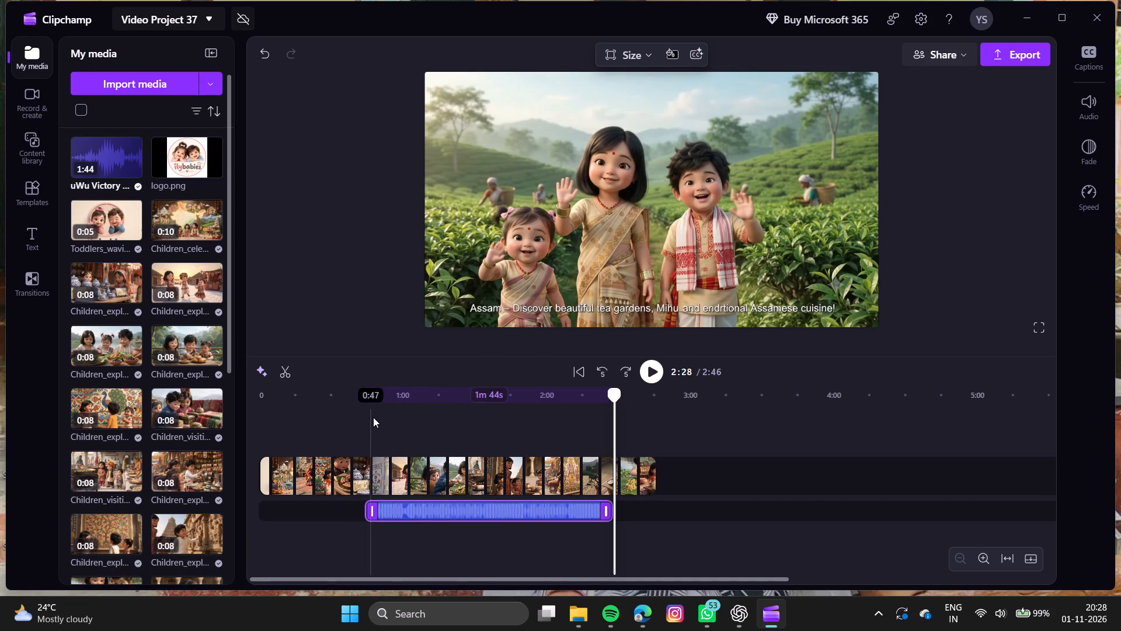
left_click(373, 417)
left_click(646, 377)
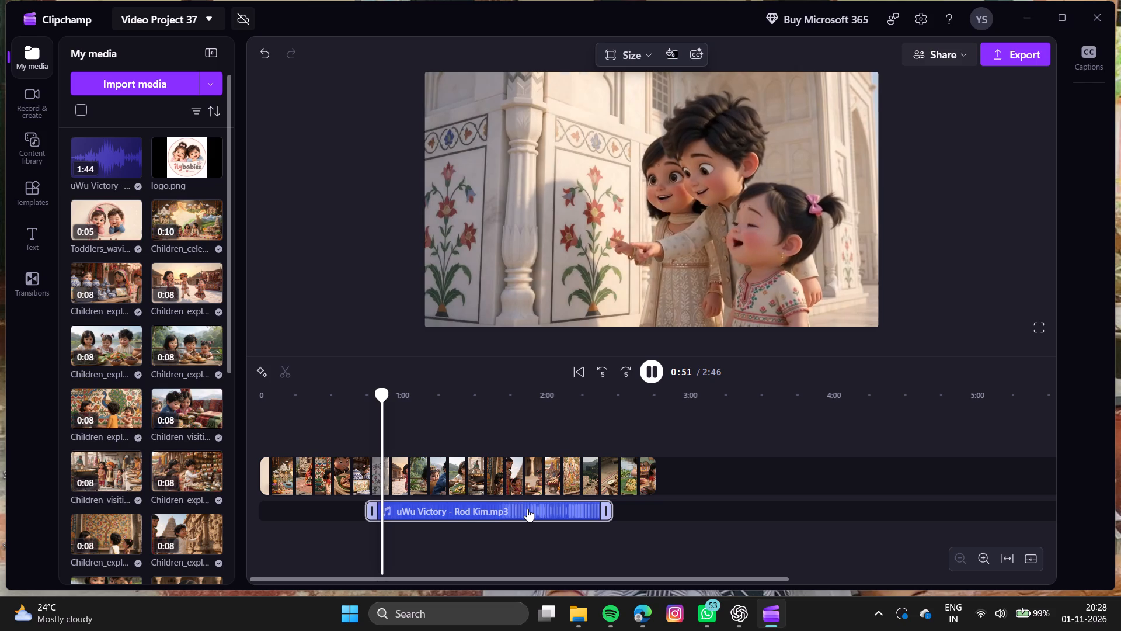
left_click(527, 509)
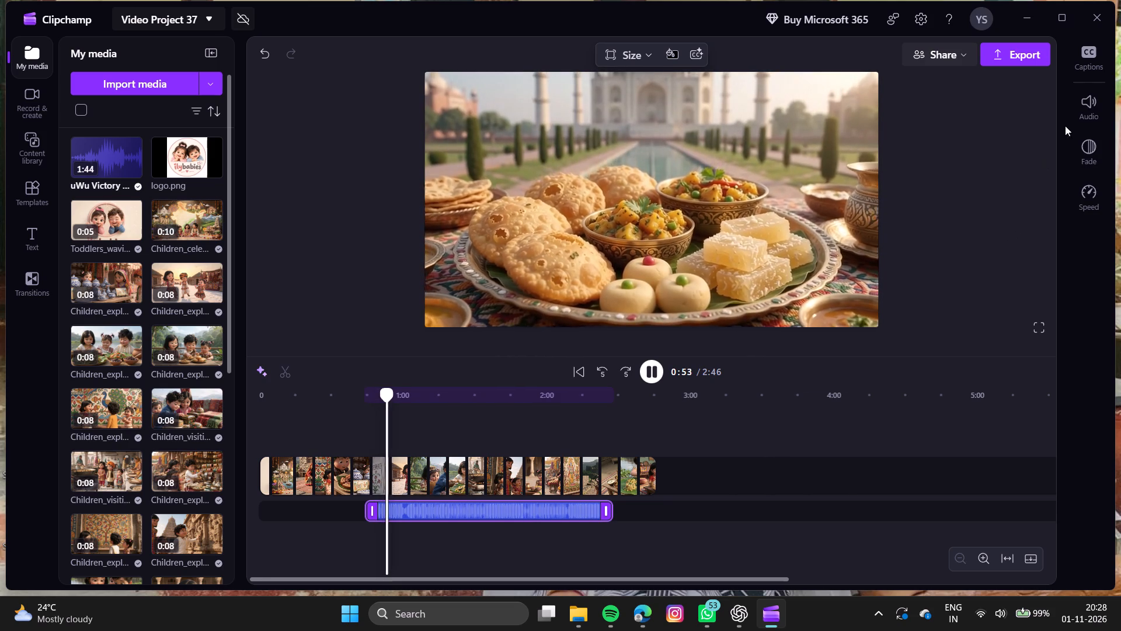
left_click(1089, 95)
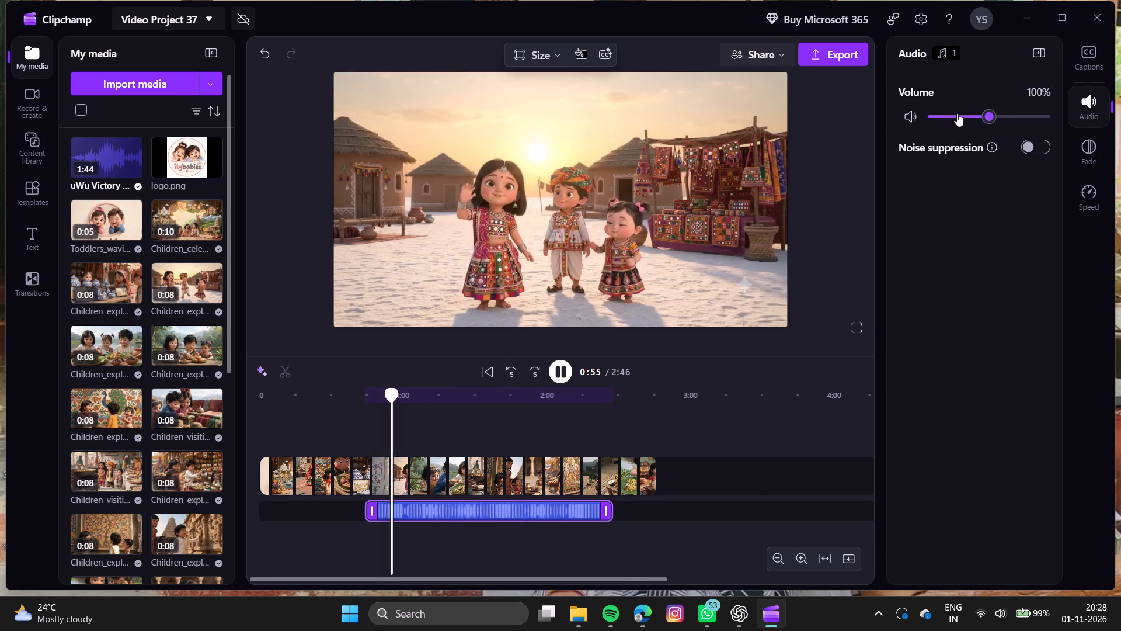
left_click(957, 113)
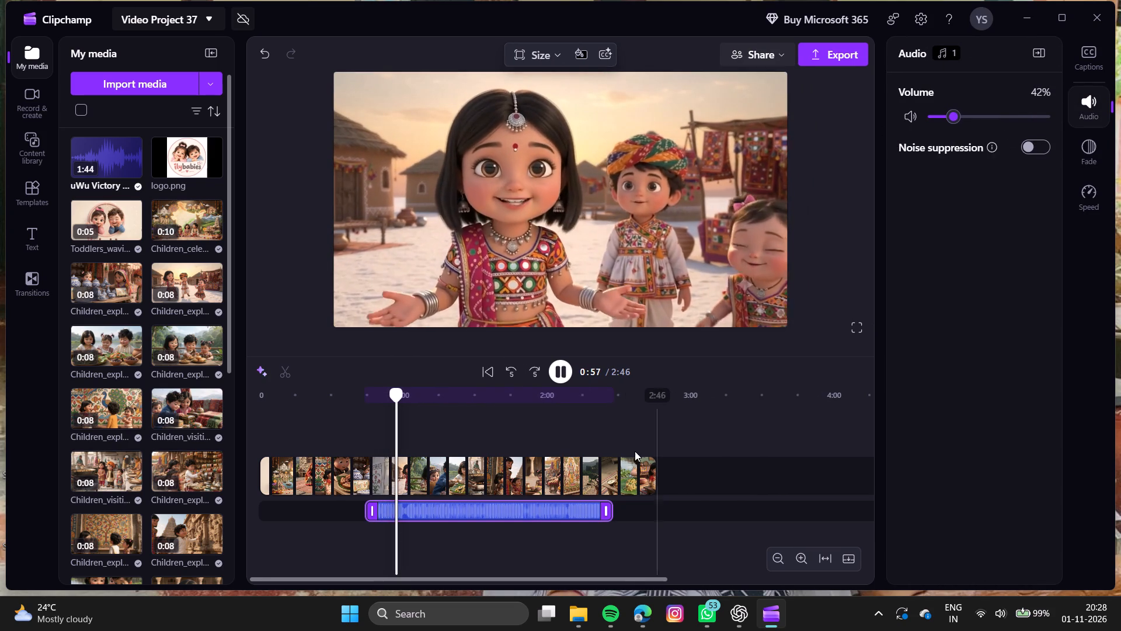
Move the uWu Victory track so it starts about 2 seconds into the video.
left_click_drag(538, 515, 425, 514)
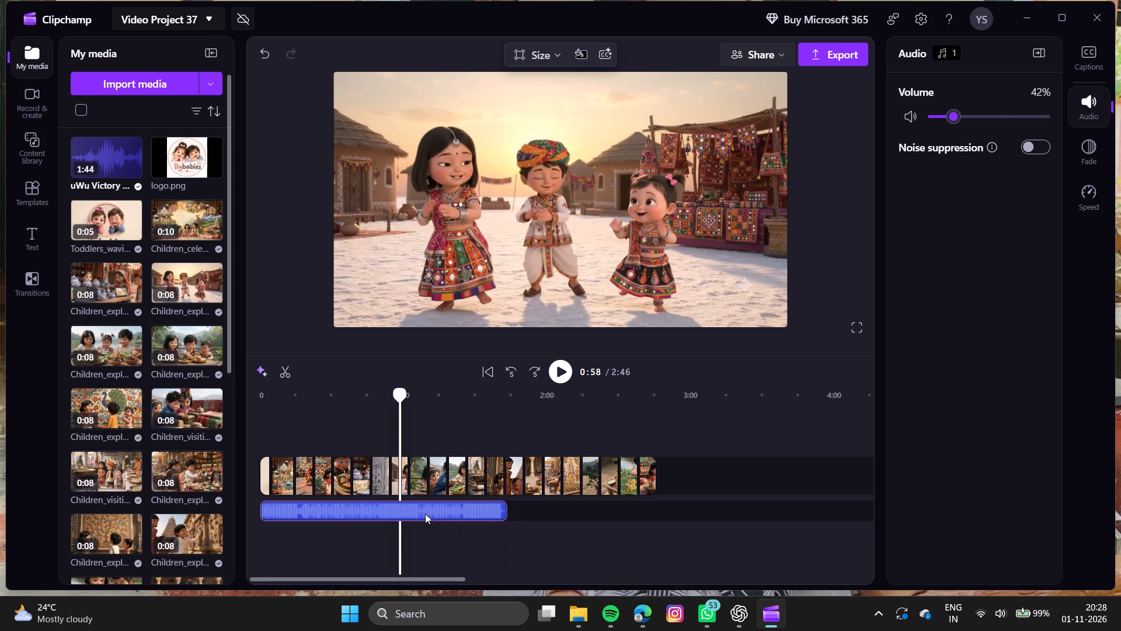
left_click_drag(425, 514, 437, 514)
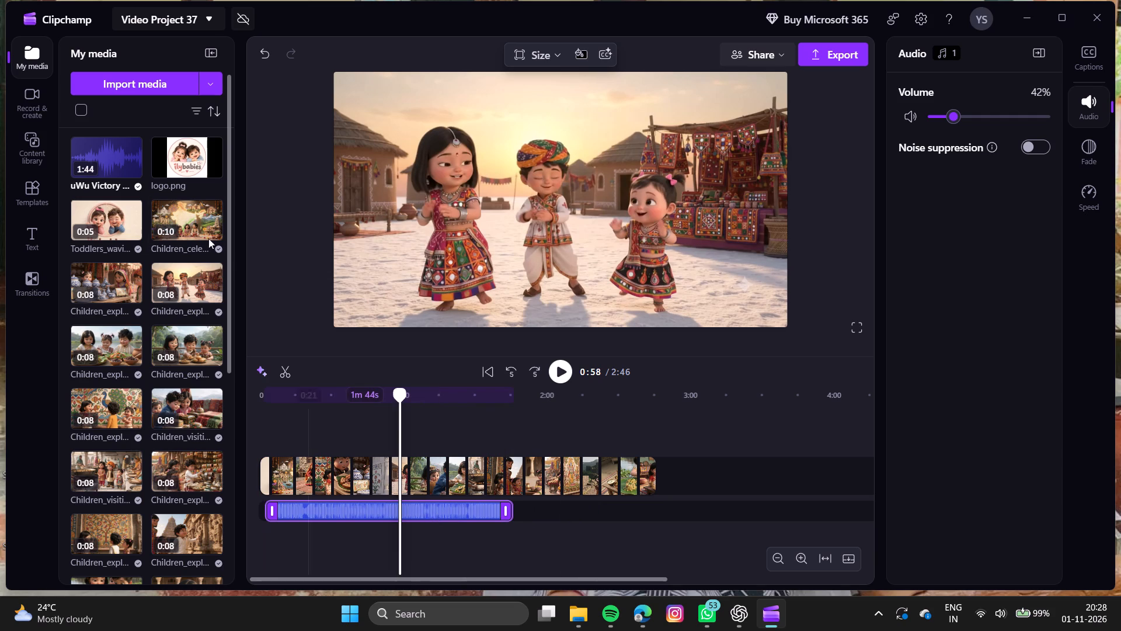
Add a second copy of the uWu Victory track at 1:46, after the first one, and set its volume to 43%.
left_click(513, 539)
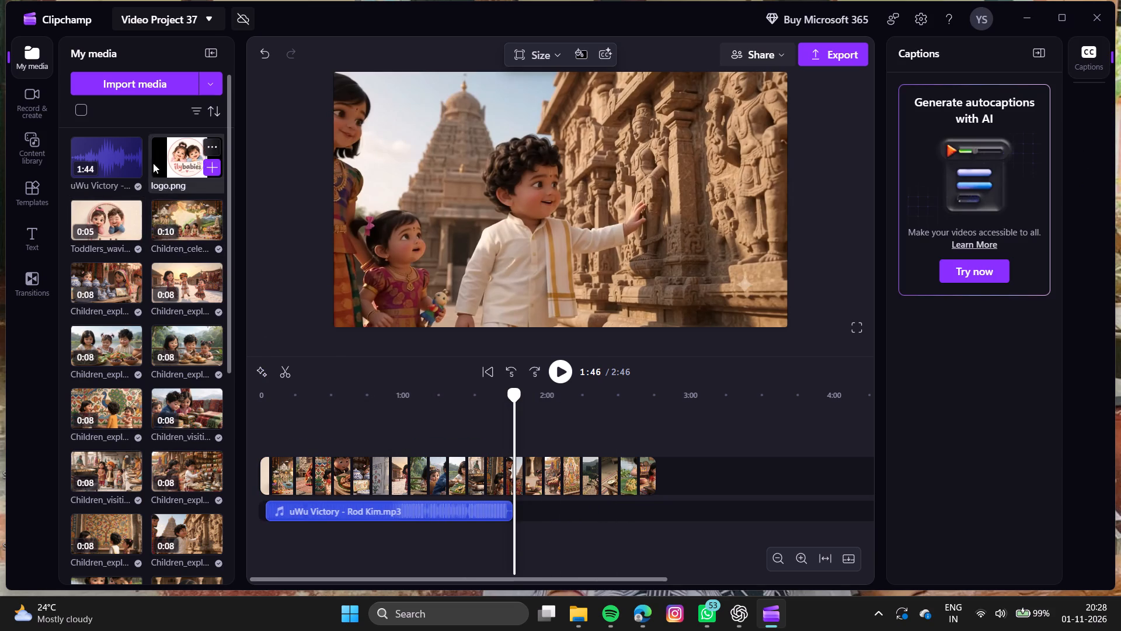
left_click(131, 168)
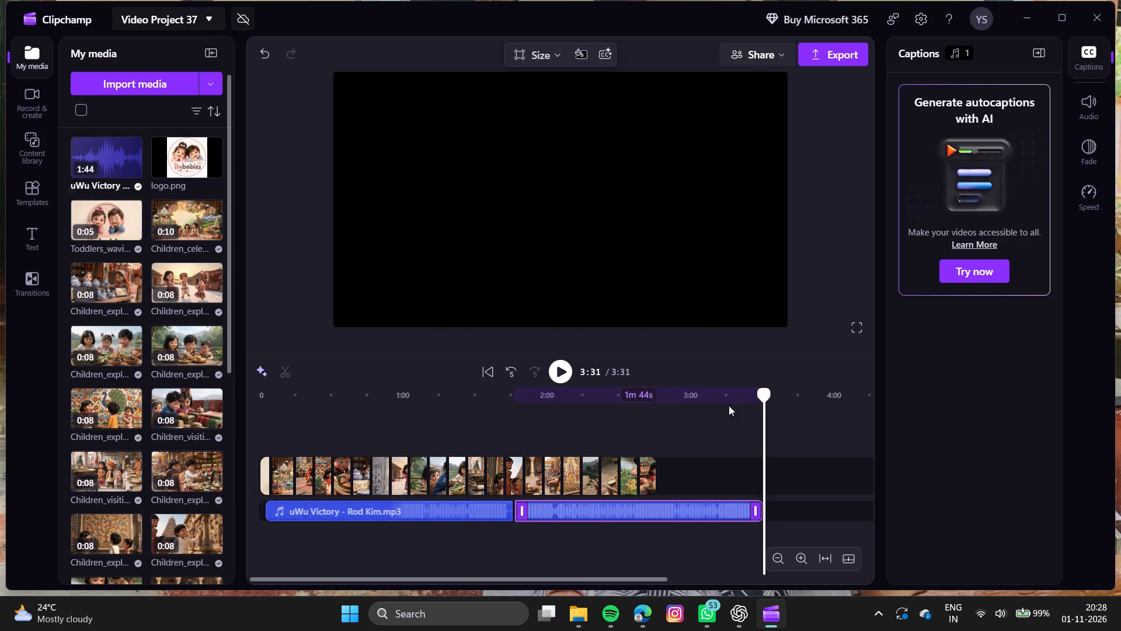
left_click(1091, 96)
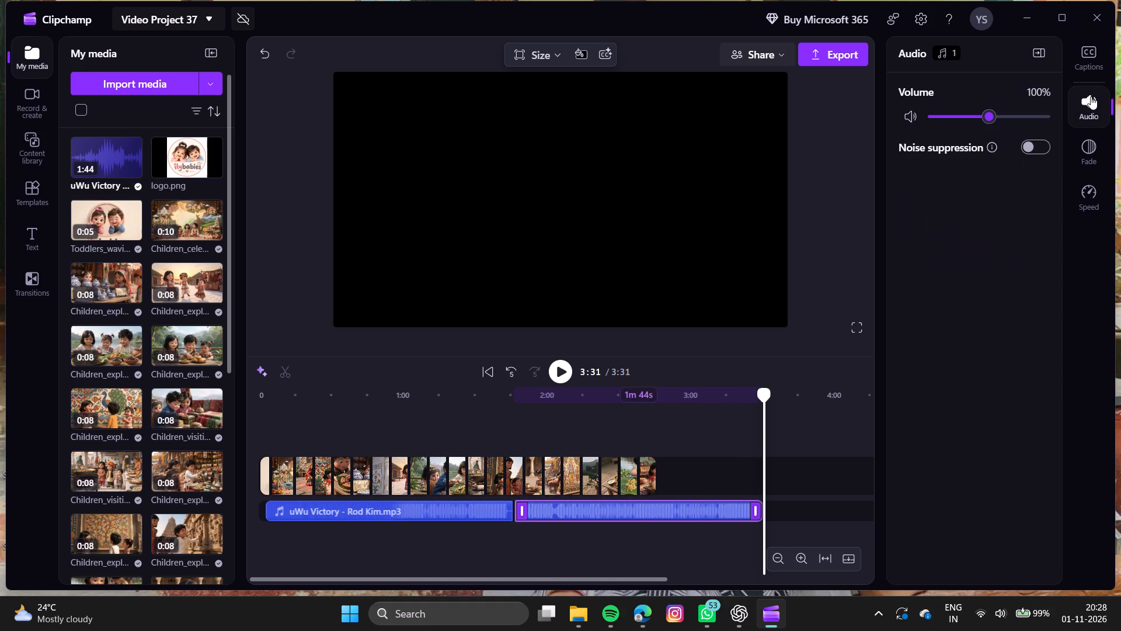
left_click(958, 112)
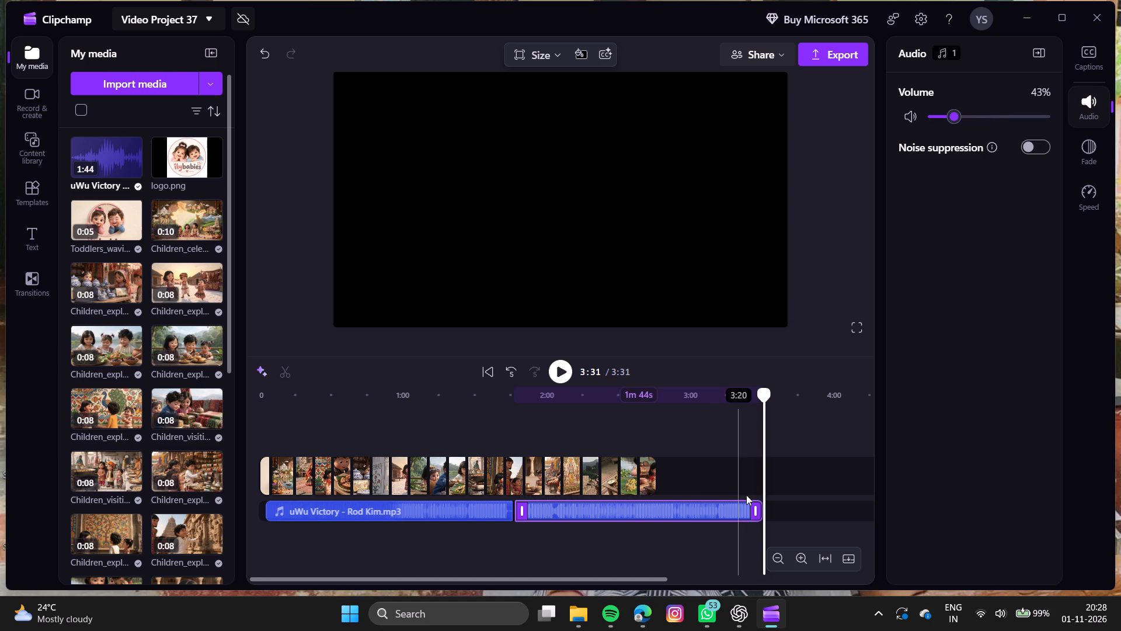
Play the video from about 0:06 to listen to the uWu Victory background music.
left_click(275, 535)
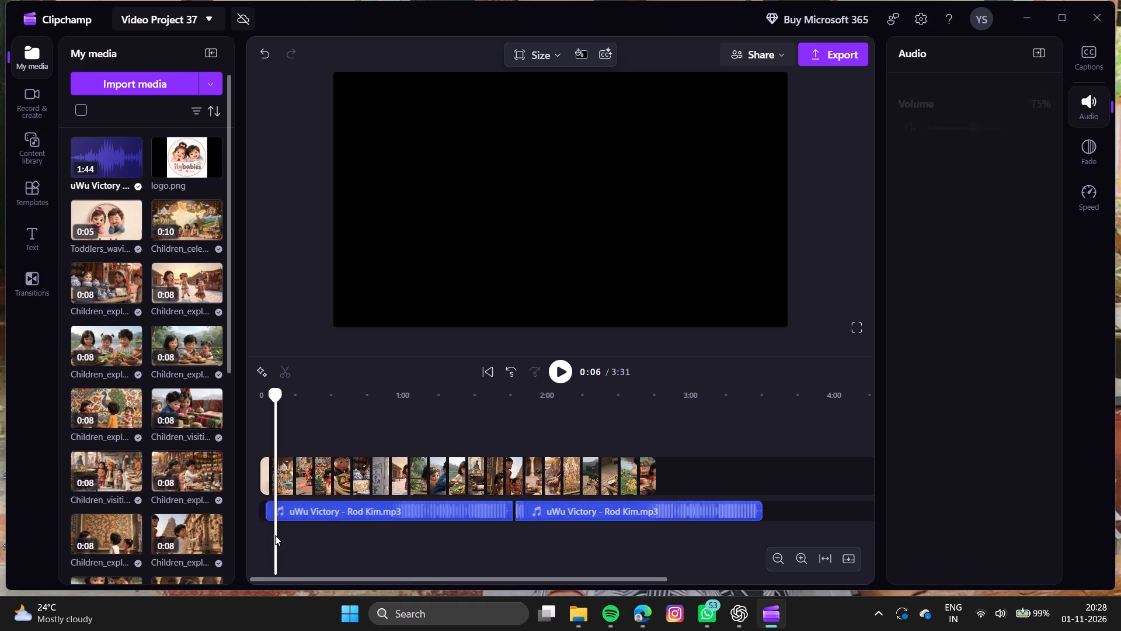
left_click(562, 378)
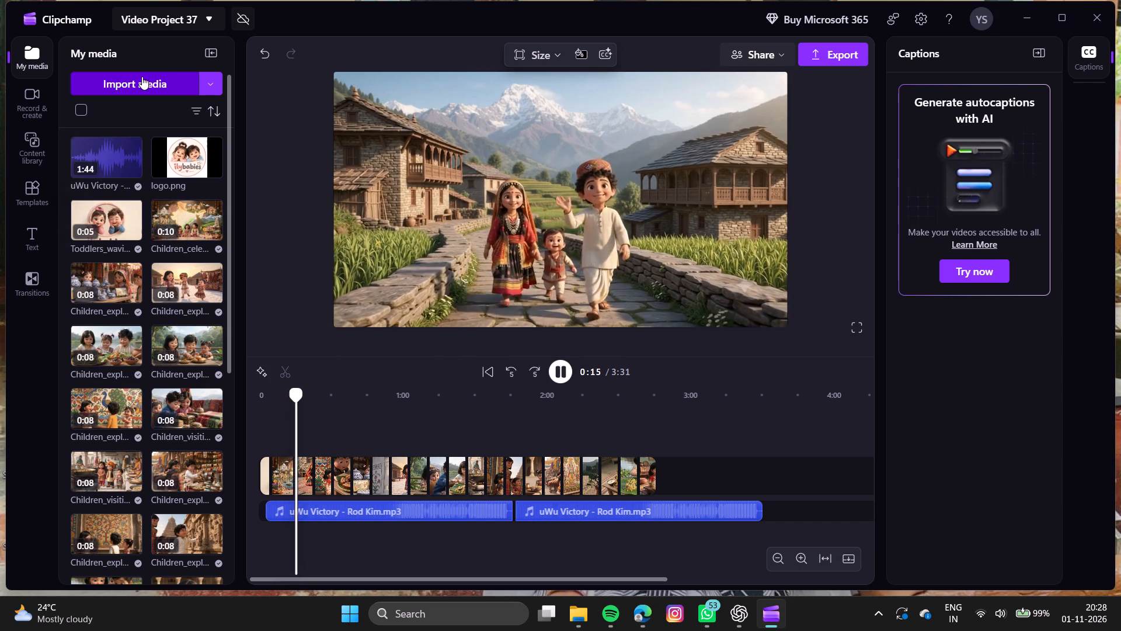
Import the audio file "Rainbow Forest - Quincas Moreira" from the Downloads folder into the project media.
left_click(142, 77)
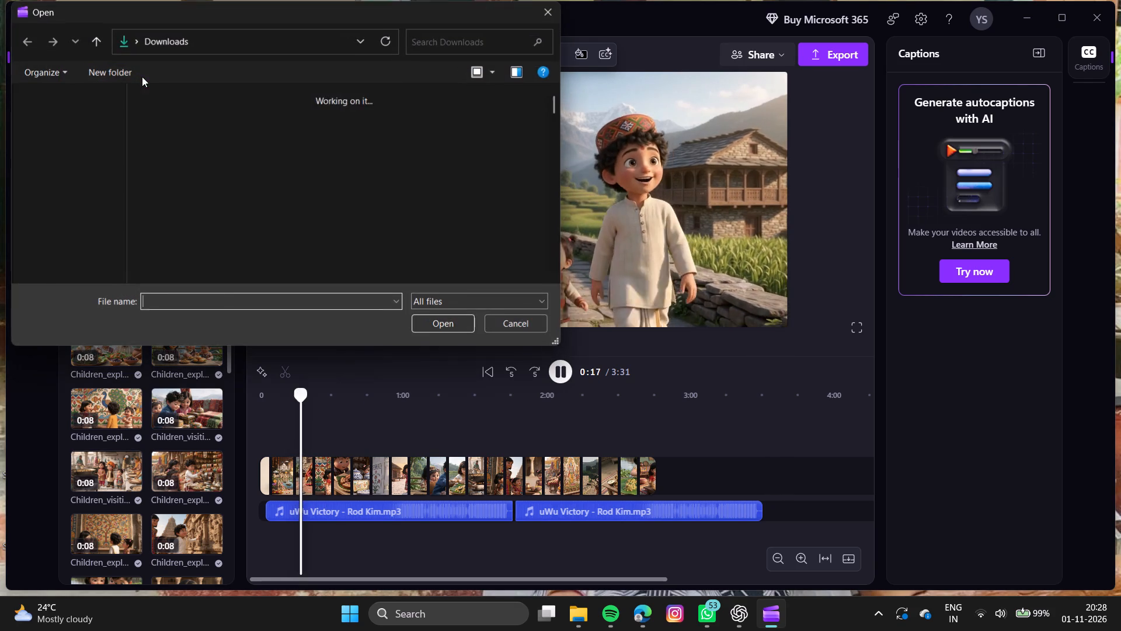
scroll(285, 285, "down", 1)
scroll(312, 203, "down", 2)
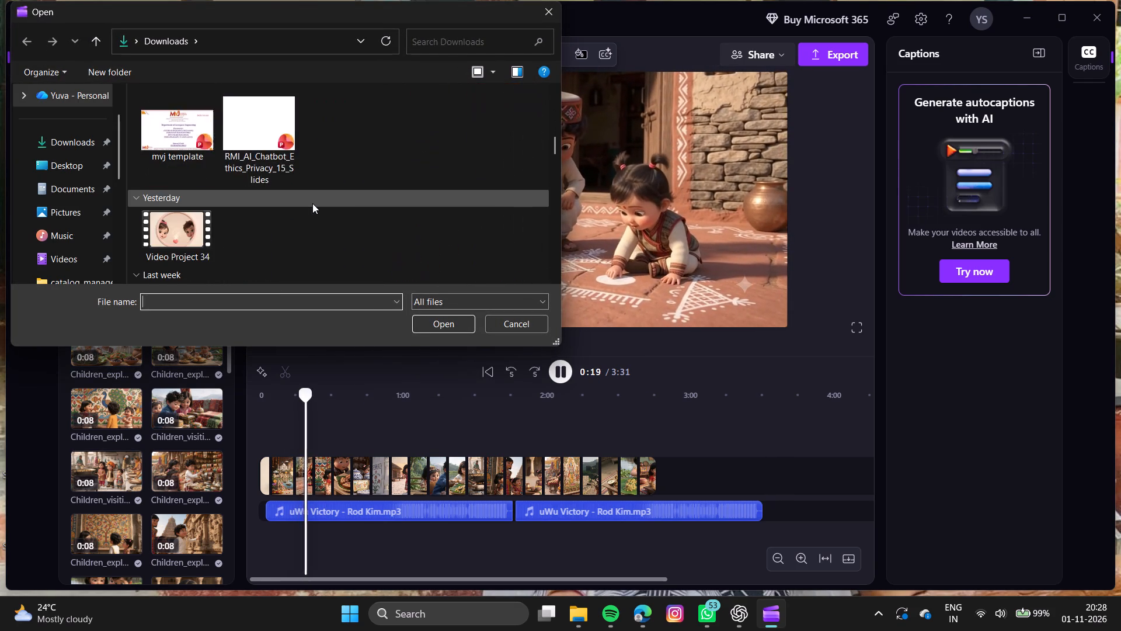
scroll(312, 203, "down", 2)
scroll(312, 203, "up", 1)
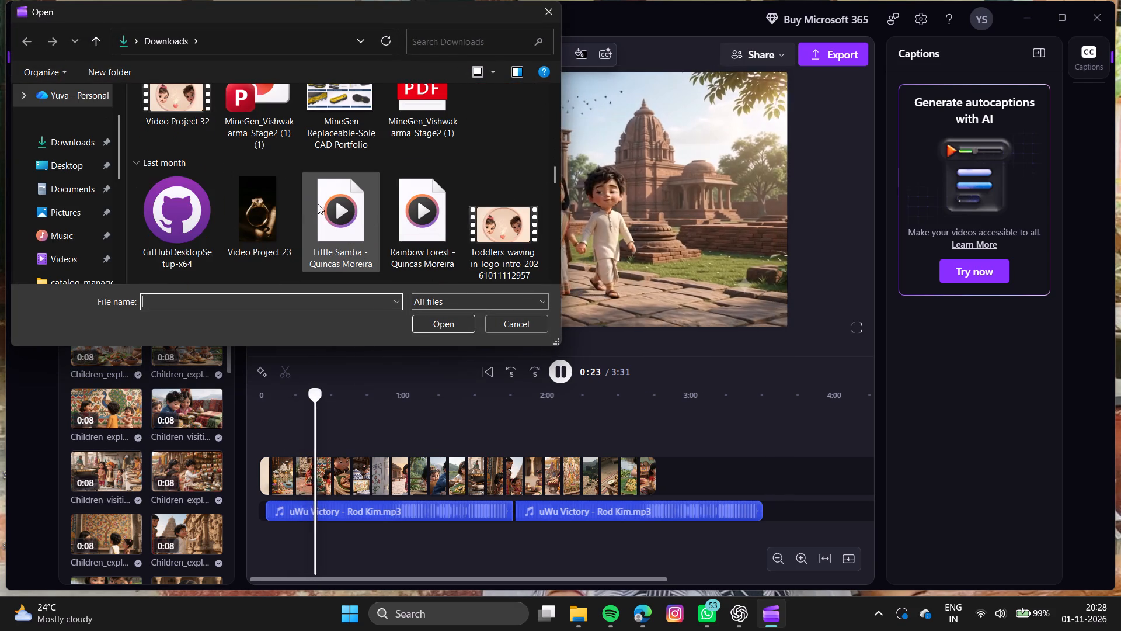
double_click(412, 219)
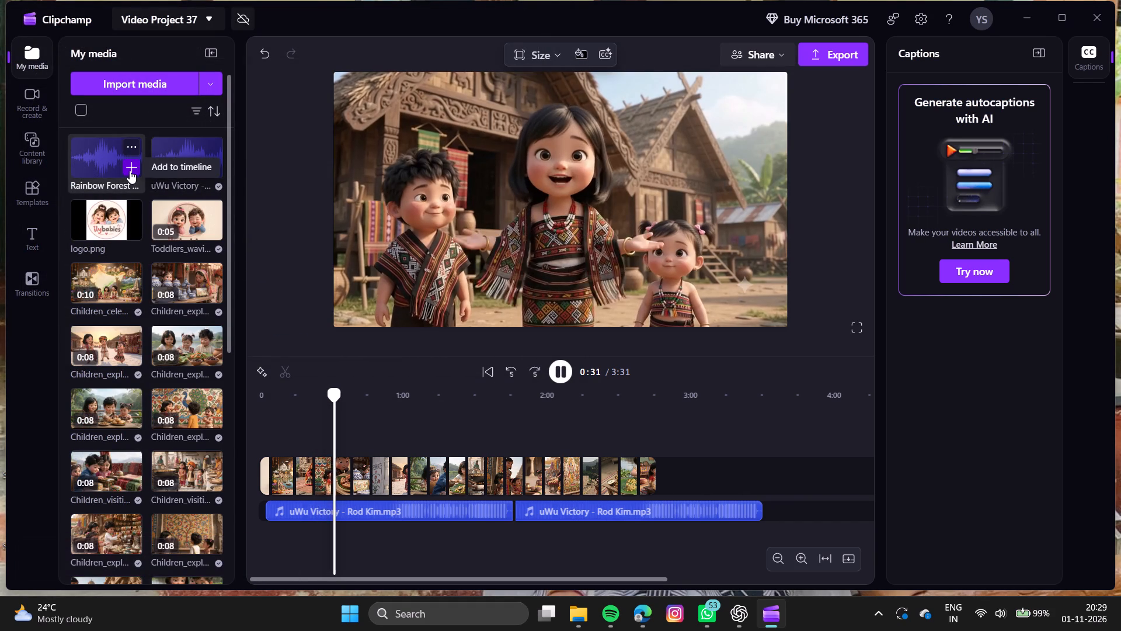
Add the Rainbow Forest track to the timeline and move it to start about 3 seconds into the video.
left_click(130, 171)
left_click_drag(397, 493, 346, 500)
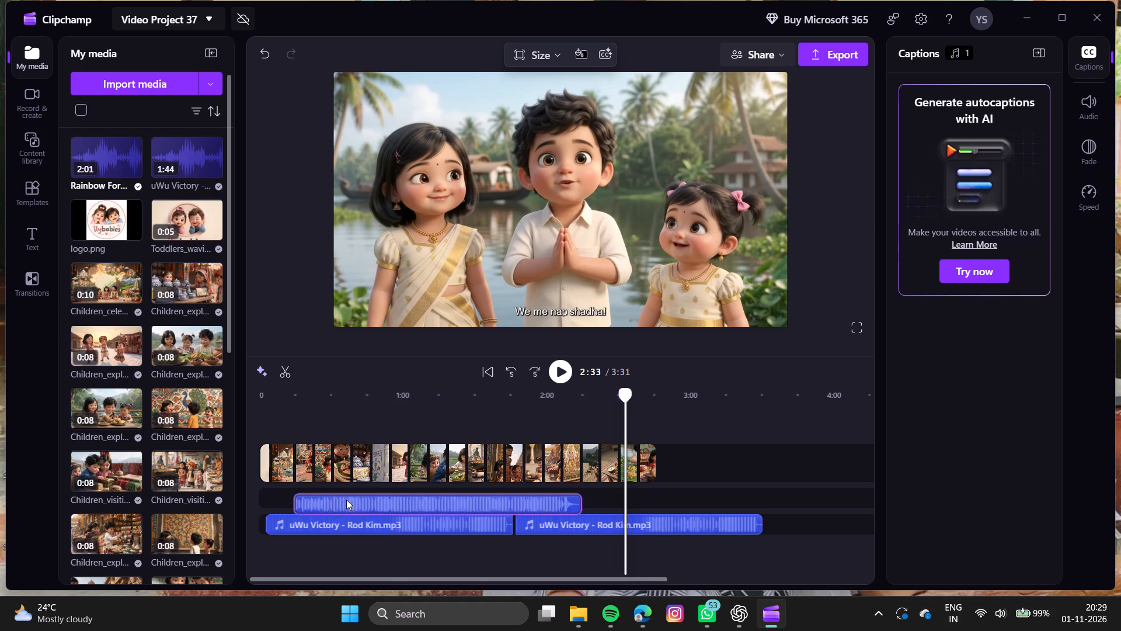
left_click_drag(346, 500, 328, 494)
Delete the first copy of the uWu Victory track from the timeline.
left_click(326, 526)
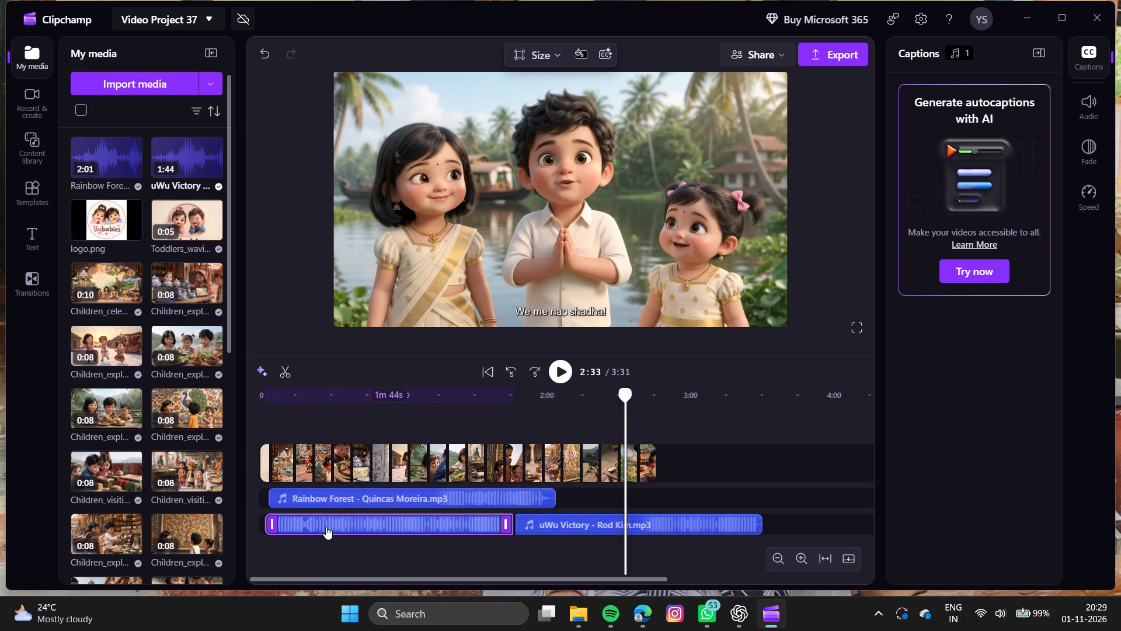
key("BackSpace")
Play the video from about 0:03 to hear the Rainbow Forest music, pausing the song playing in Spotify.
left_click(267, 543)
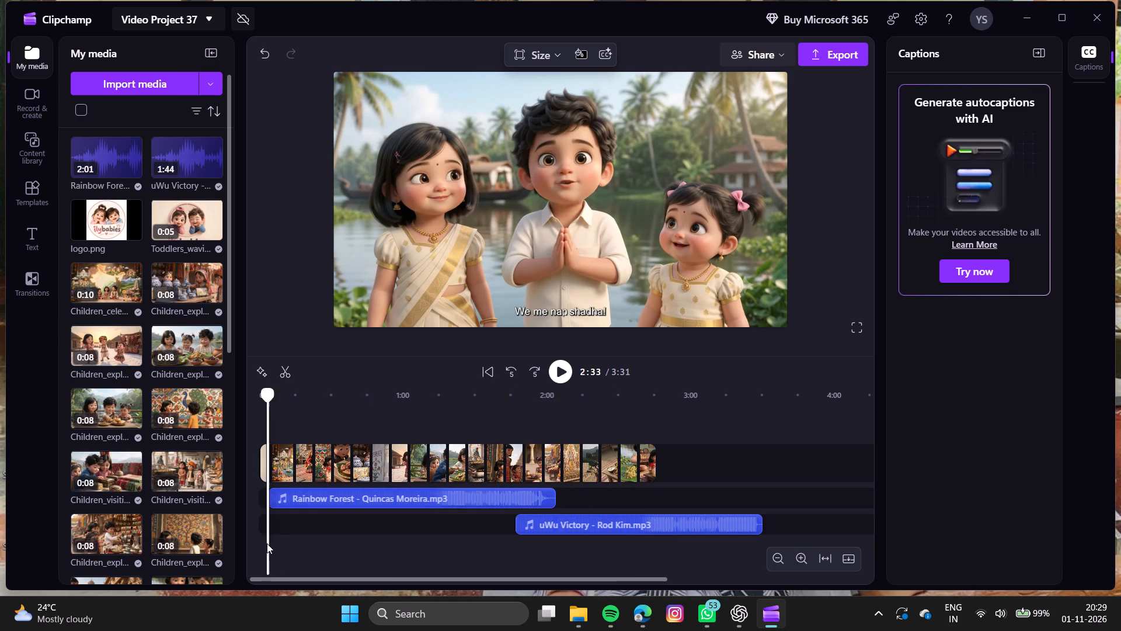
left_click(267, 543)
left_click(556, 369)
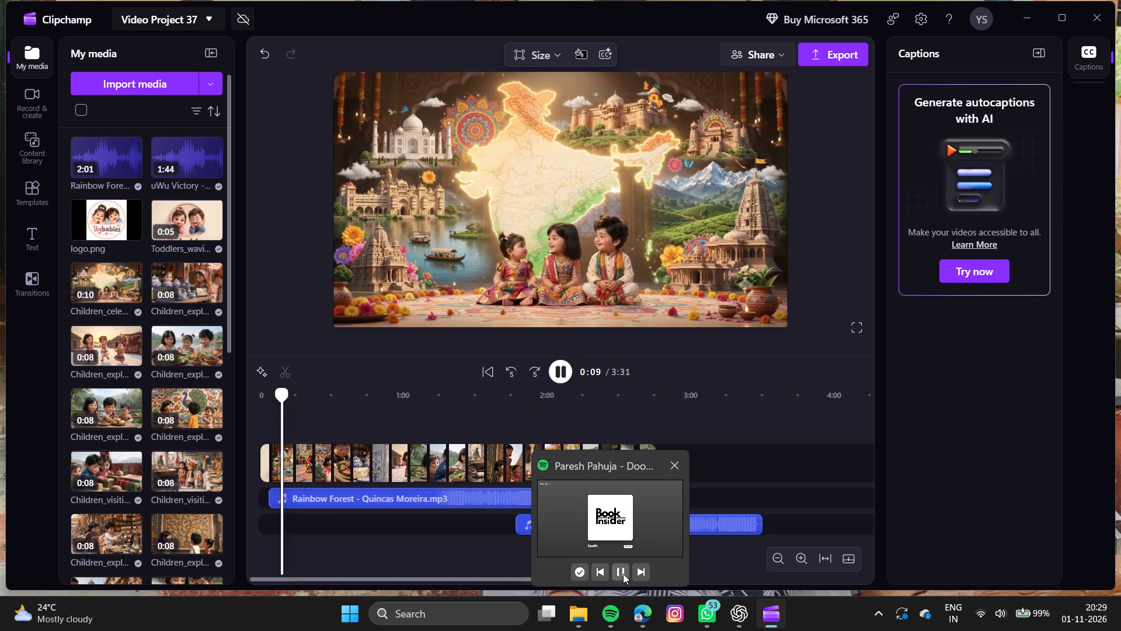
left_click(623, 574)
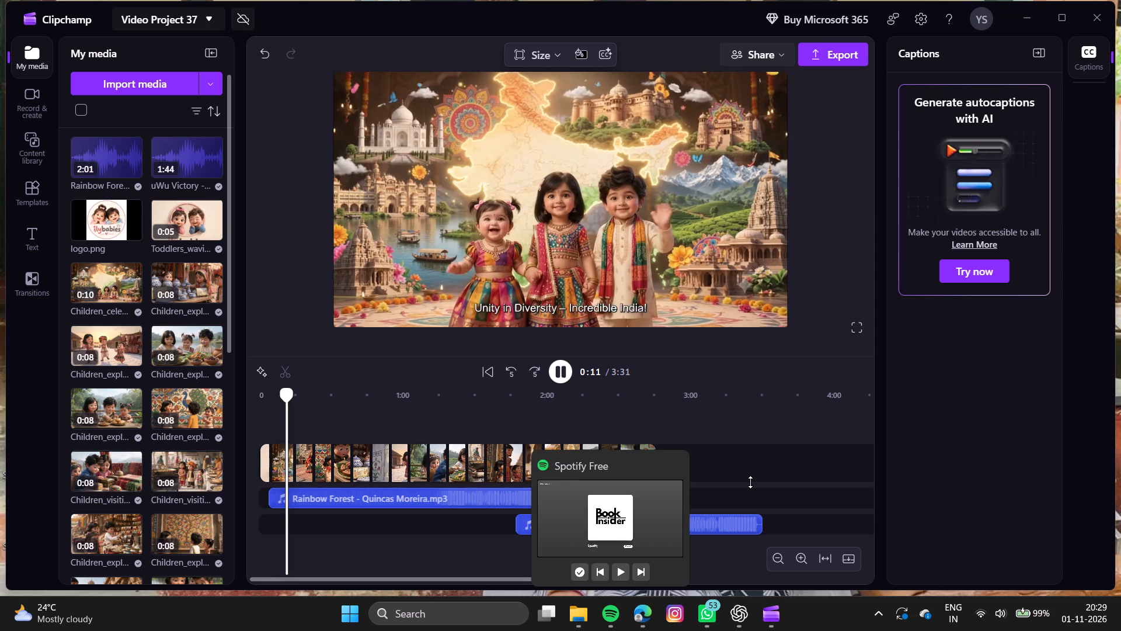
Delete the remaining uWu Victory track from the timeline.
left_click(686, 521)
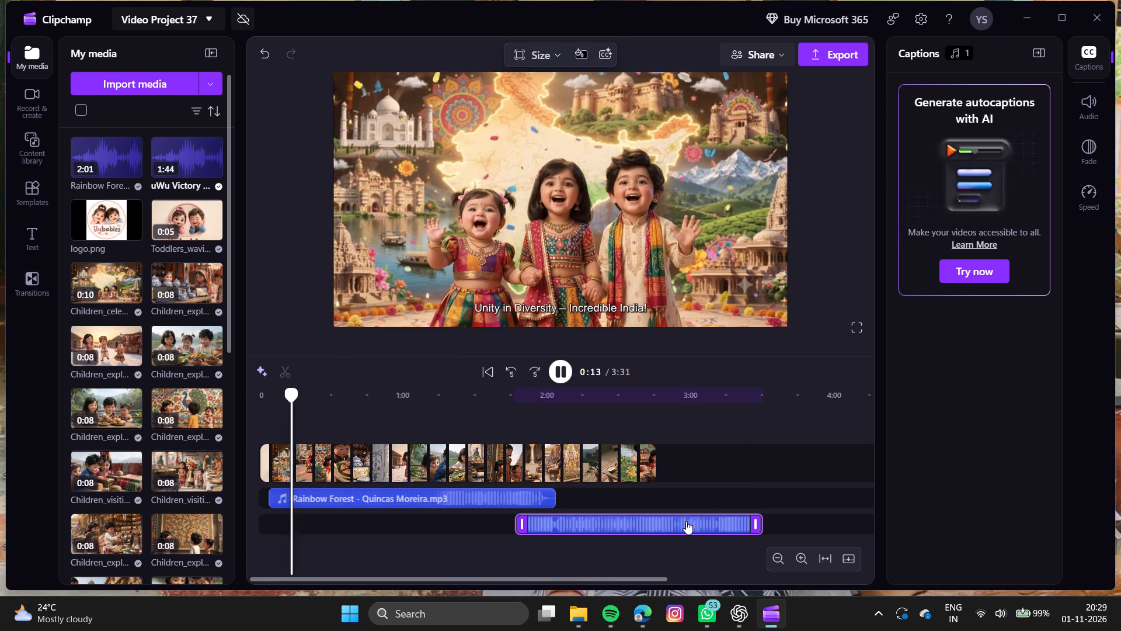
key("BackSpace")
Set the Rainbow Forest track's volume to 60% while the video plays.
left_click(530, 505)
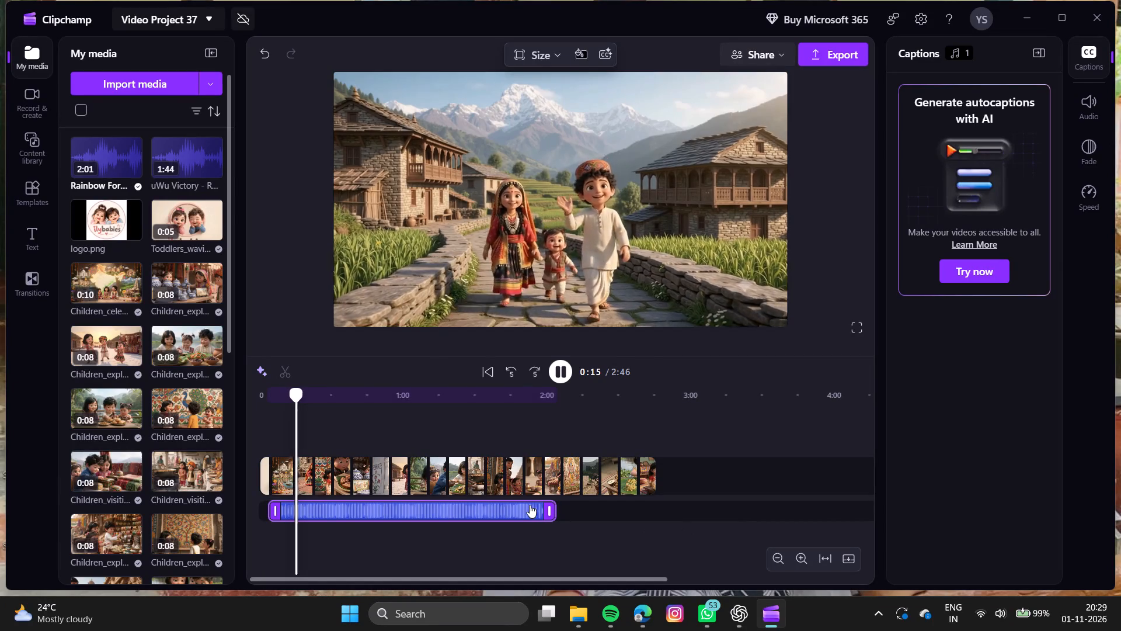
left_click(1082, 118)
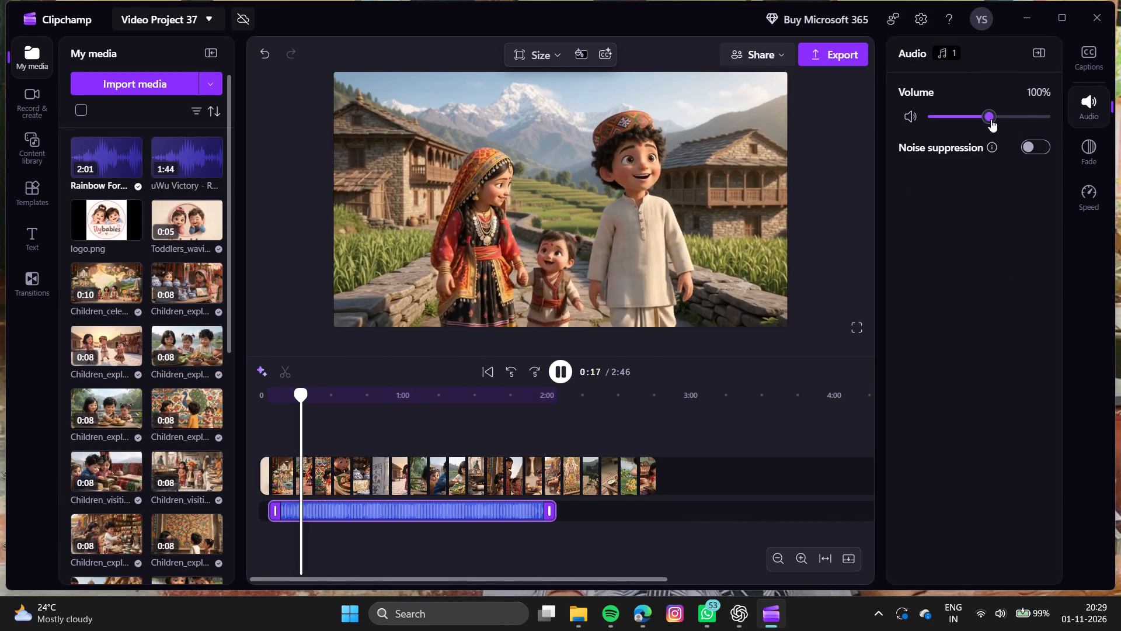
left_click(962, 117)
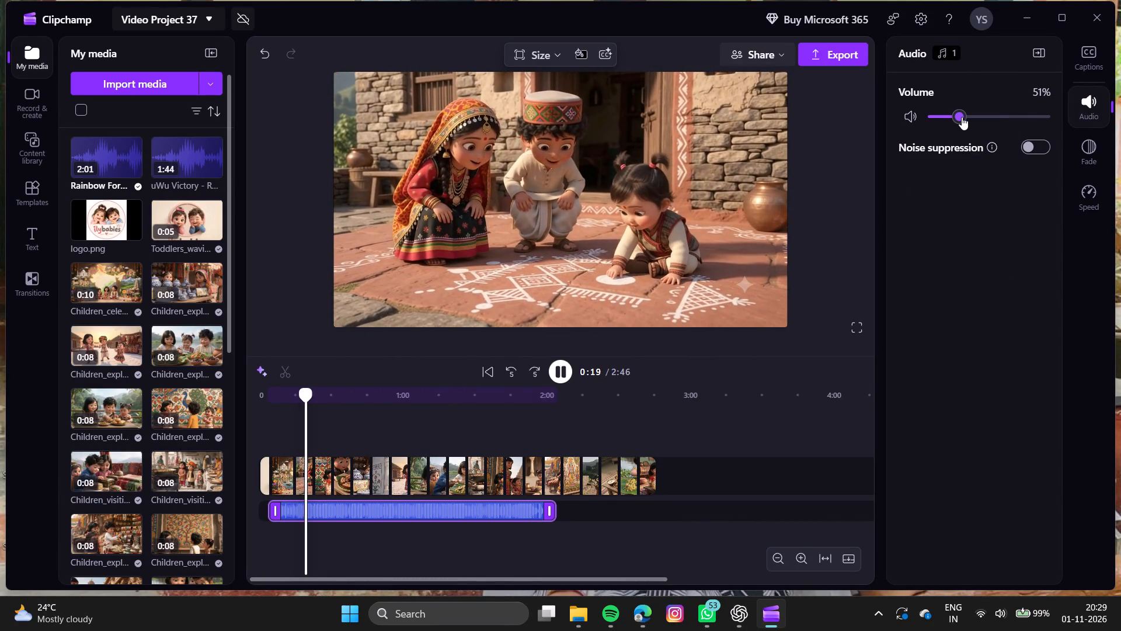
left_click(965, 117)
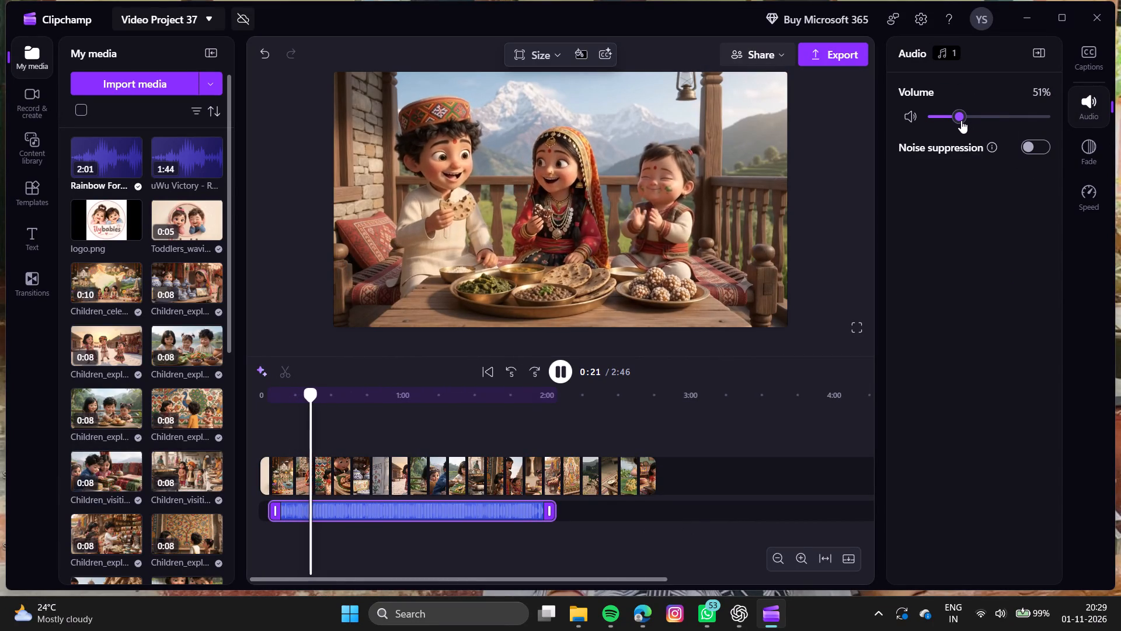
left_click_drag(960, 117, 965, 120)
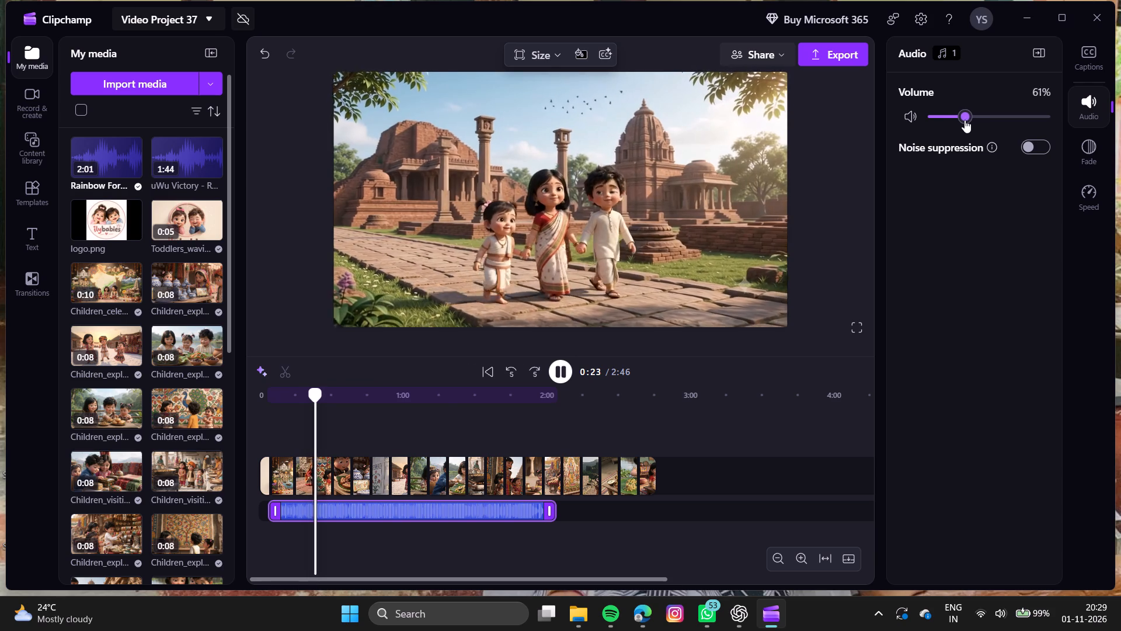
left_click_drag(965, 120, 966, 124)
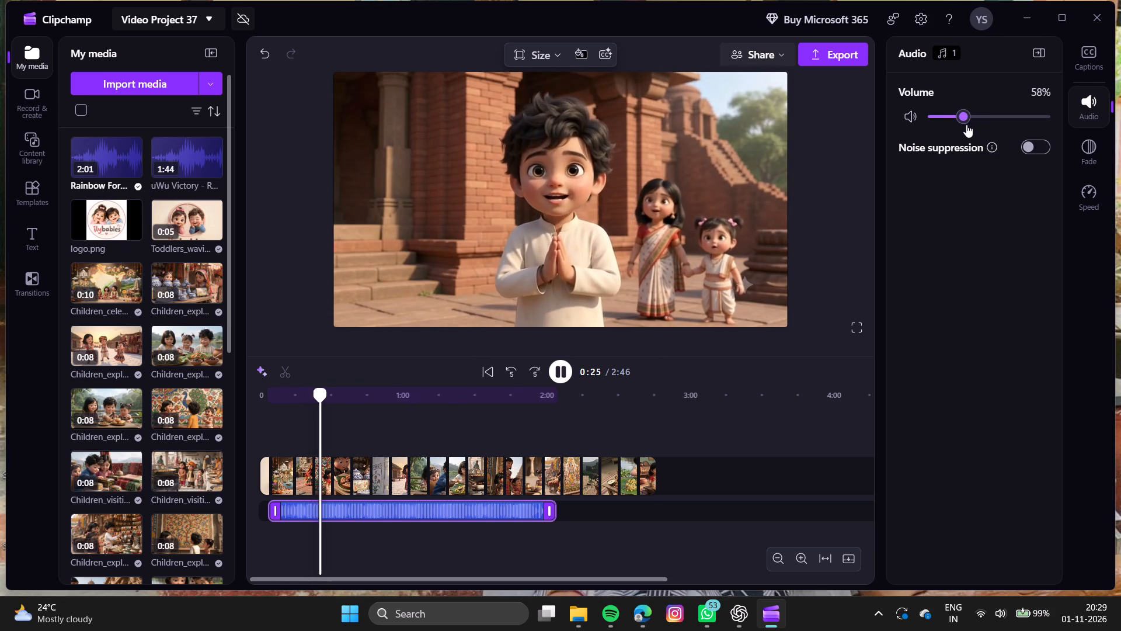
left_click_drag(966, 124, 967, 126)
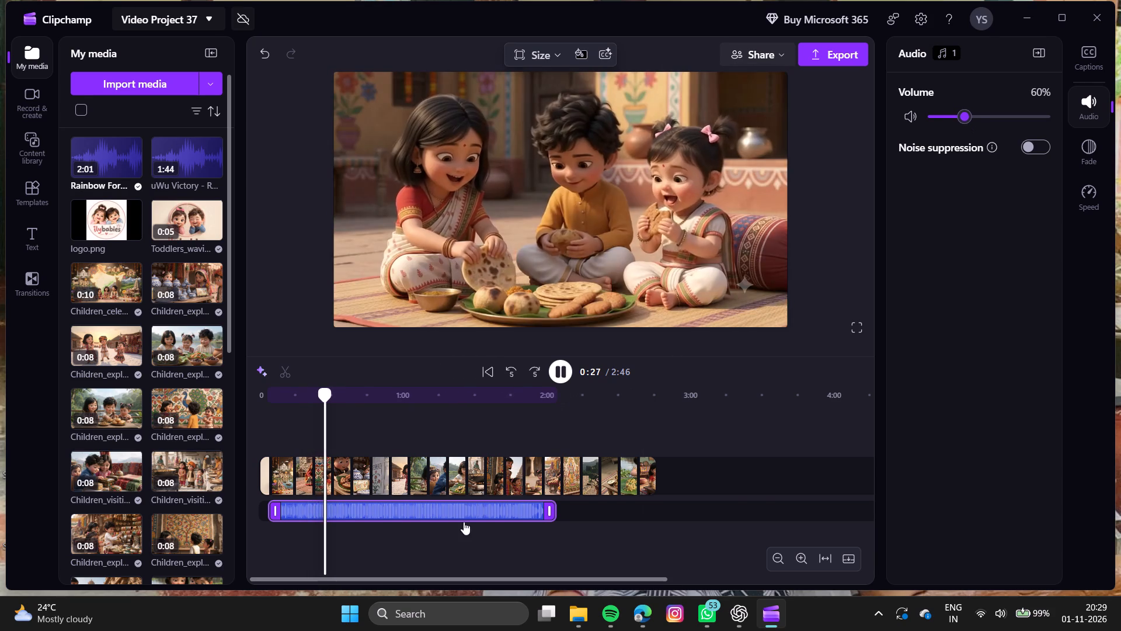
Add a second copy of Rainbow Forest, trim the first copy's end slightly, and place the second directly after it at 1:59.
left_click(132, 166)
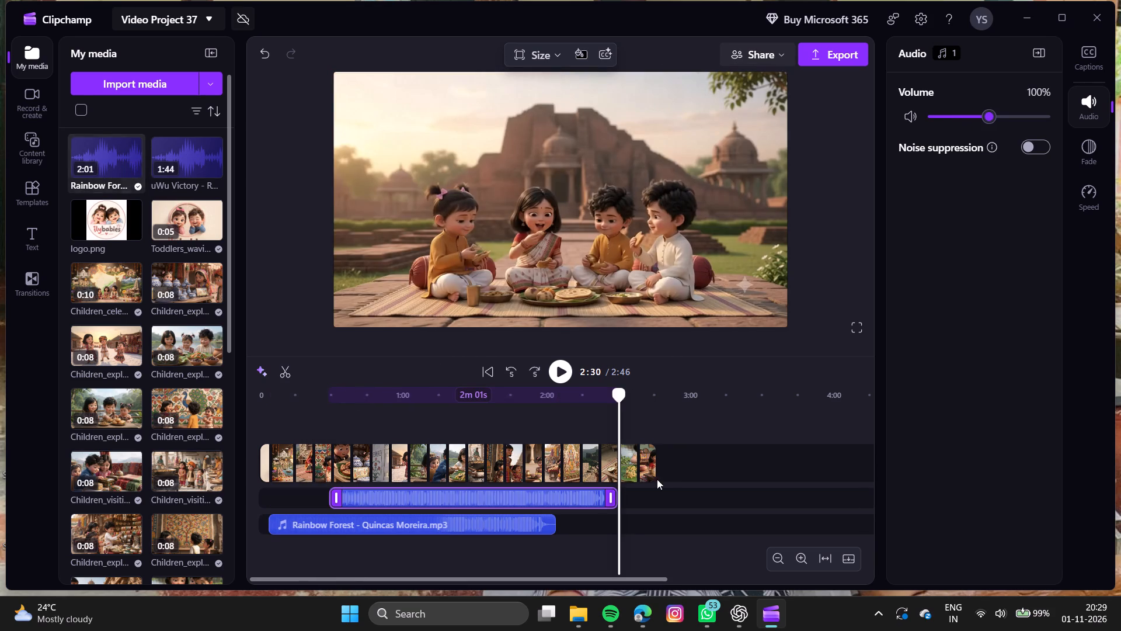
left_click_drag(488, 493, 691, 536)
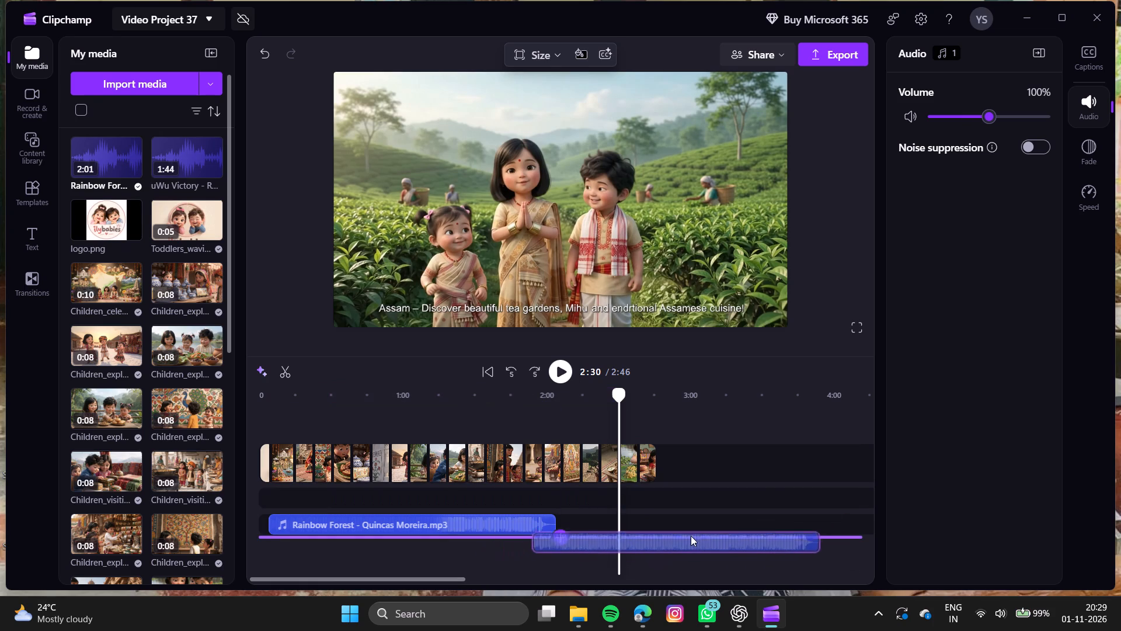
left_click_drag(691, 536, 695, 547)
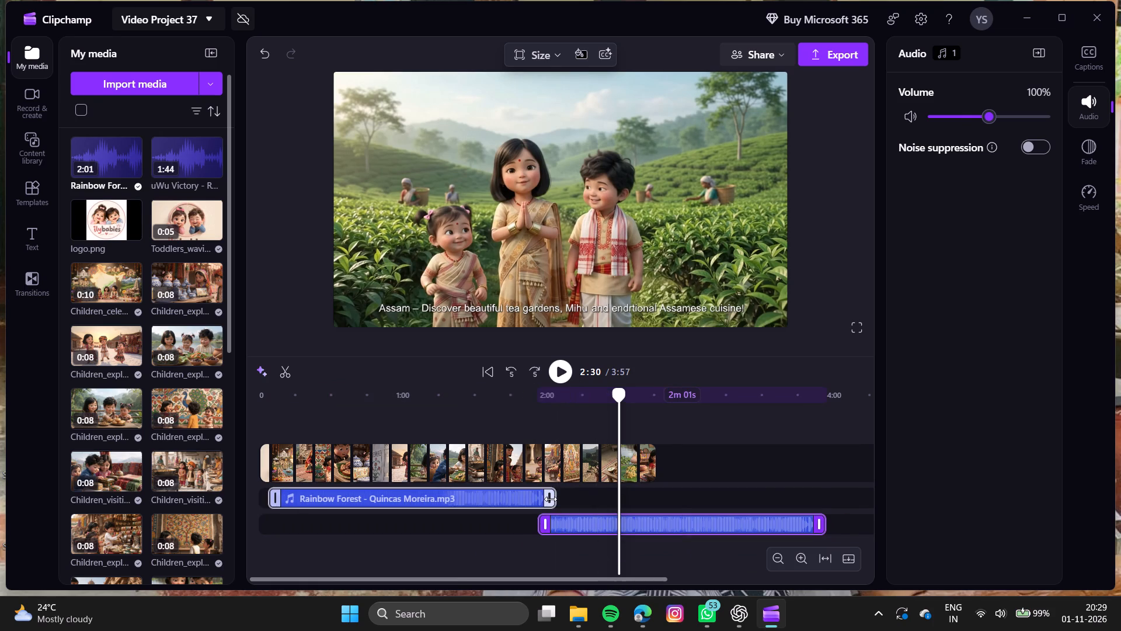
left_click_drag(551, 499, 537, 504)
left_click_drag(565, 520, 560, 493)
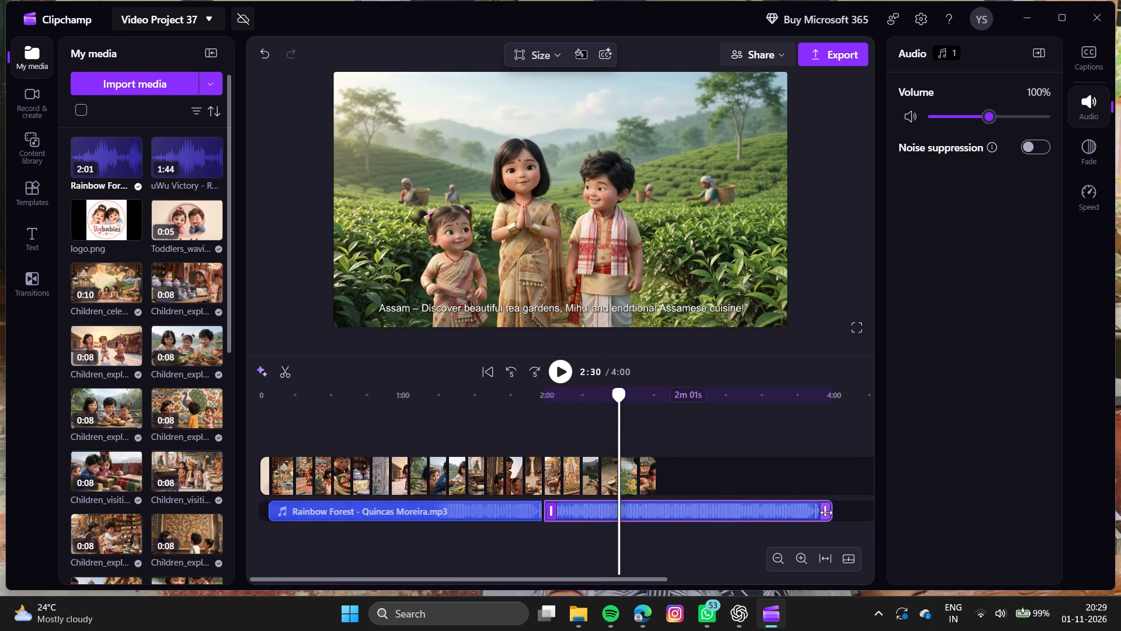
Trim the end of the second Rainbow Forest copy to 47 seconds so it ends with the last video clip.
left_click_drag(826, 514, 655, 529)
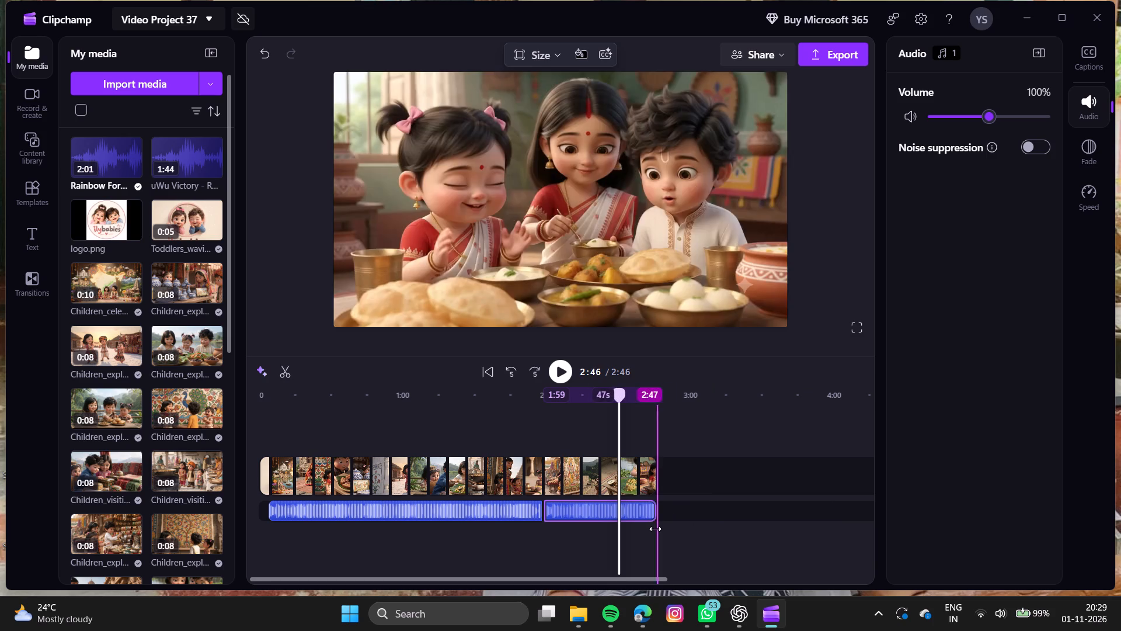
left_click_drag(655, 529, 650, 533)
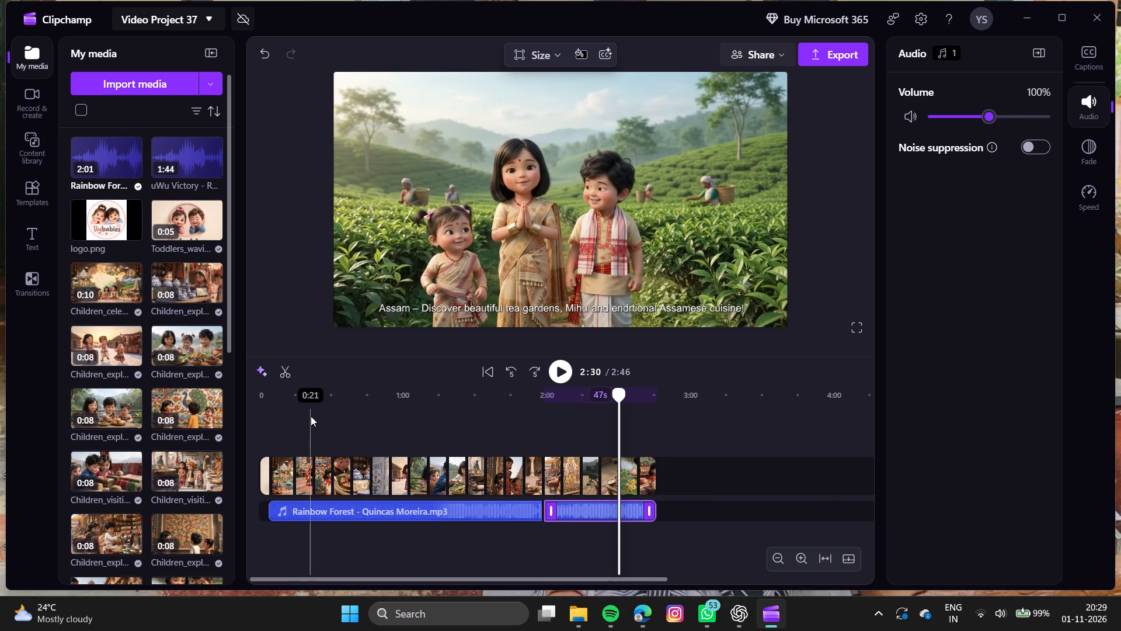
Play the video from about 0:21 to check the Rainbow Forest background music.
left_click(311, 416)
left_click(567, 368)
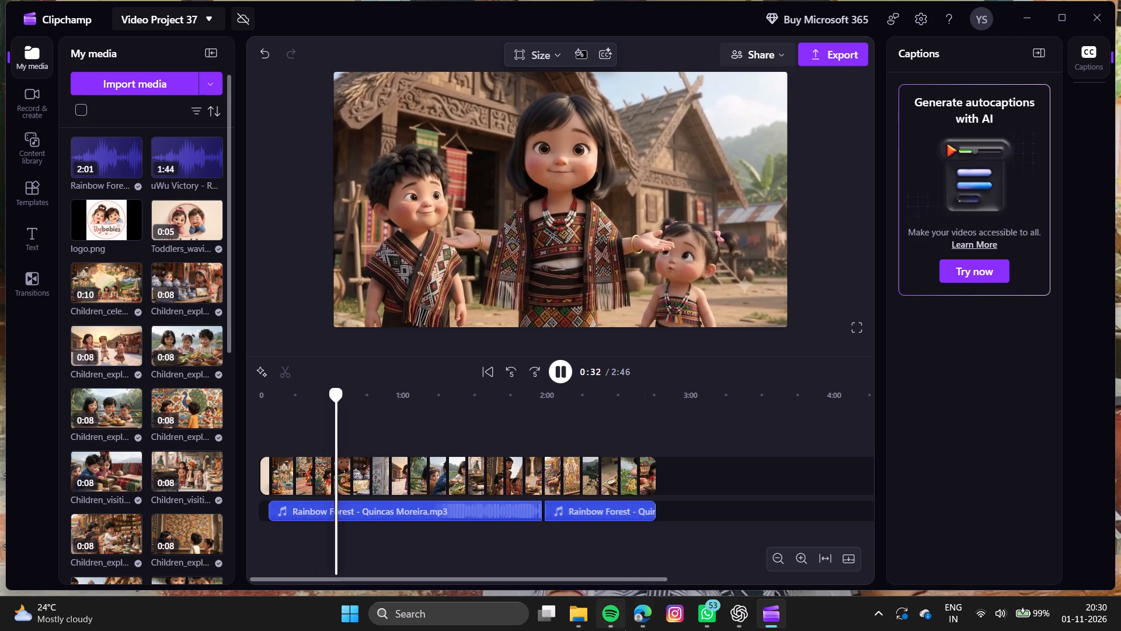
left_click(648, 609)
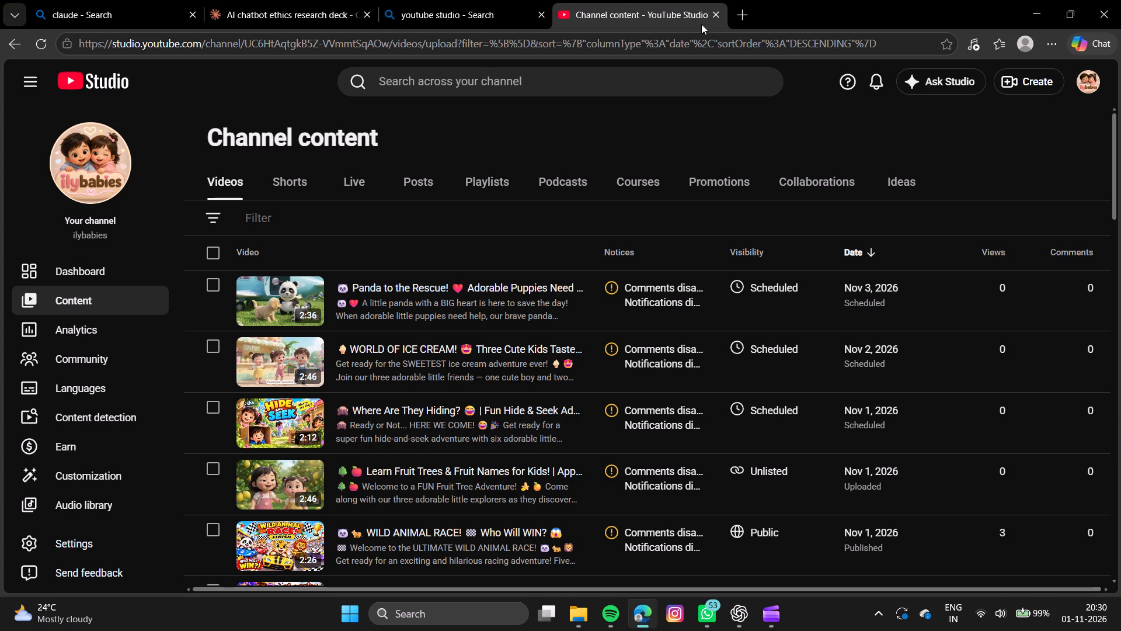
left_click(736, 10)
left_click(542, 162)
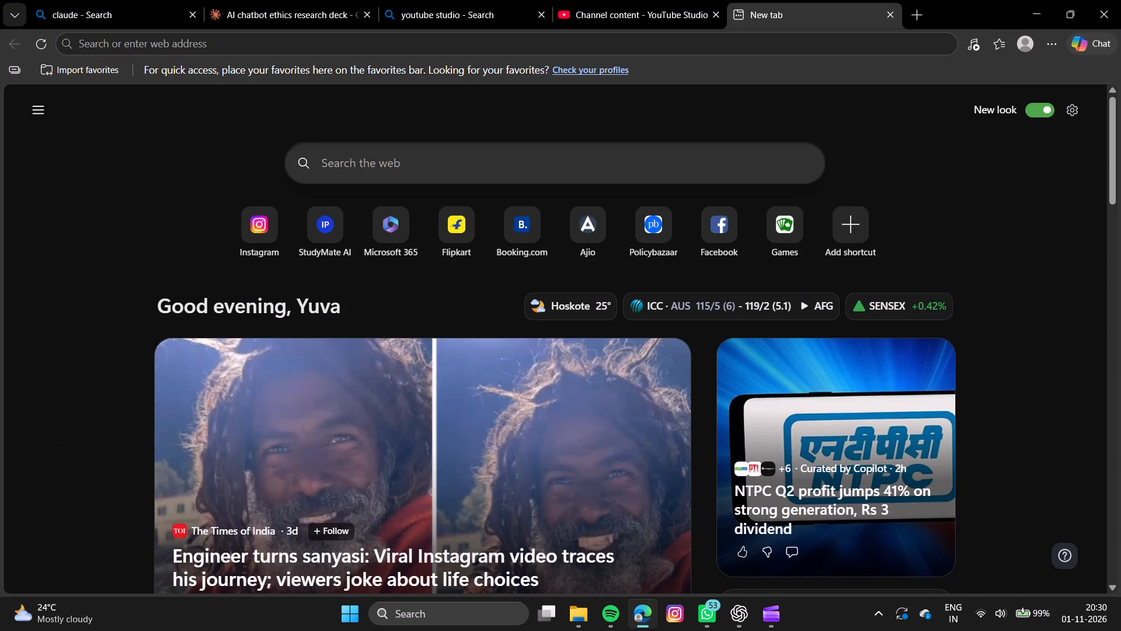
type("flow")
key("Return")
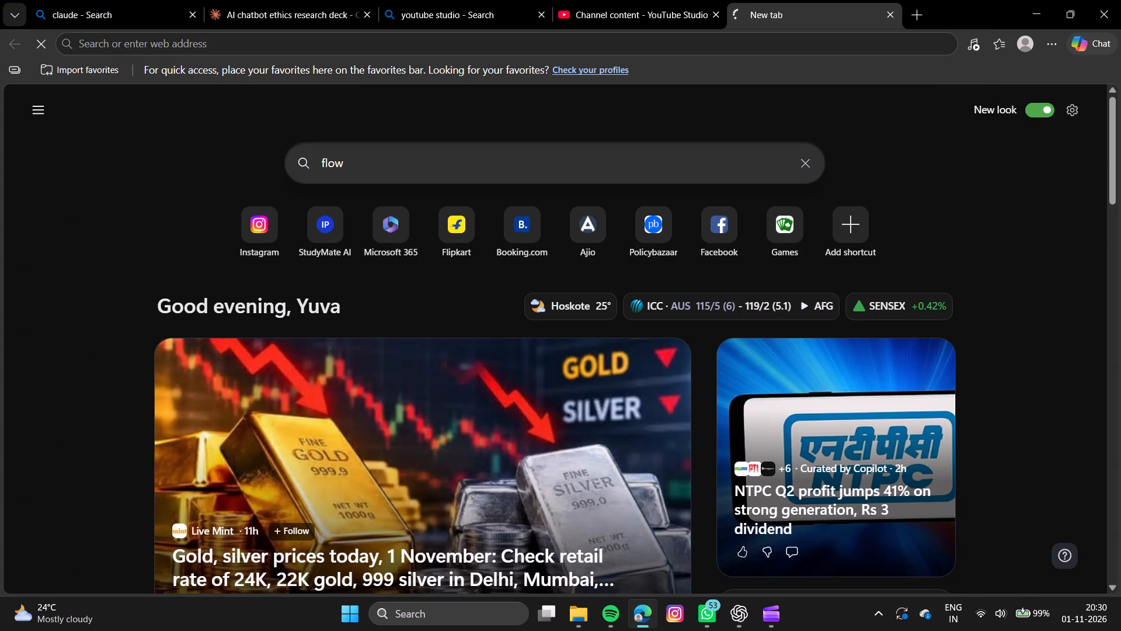
left_click(443, 164)
key("Return")
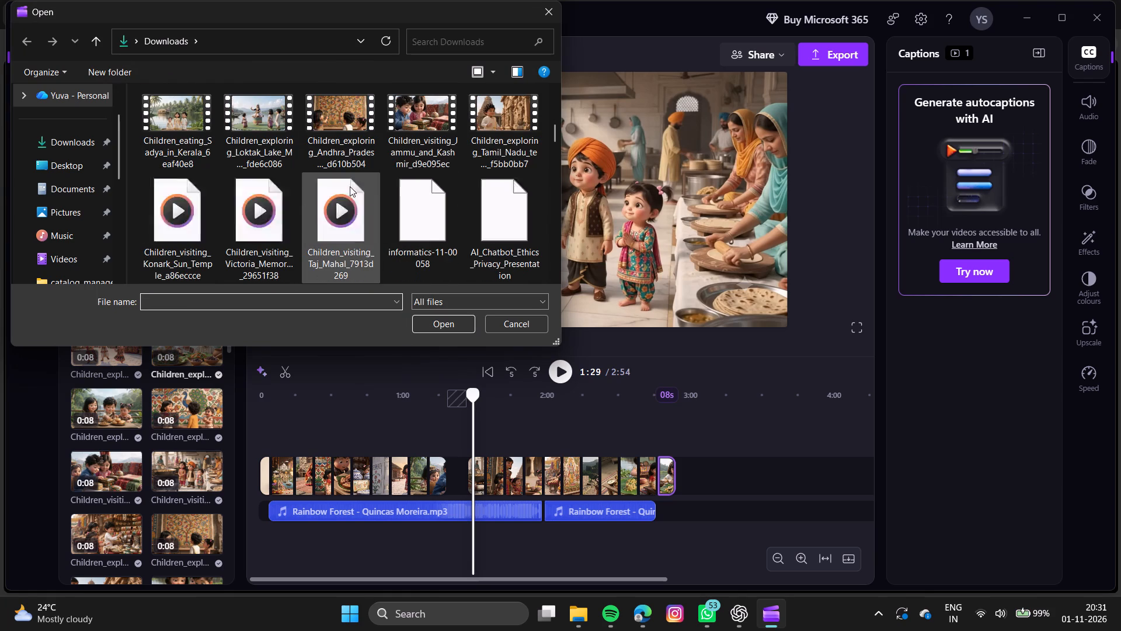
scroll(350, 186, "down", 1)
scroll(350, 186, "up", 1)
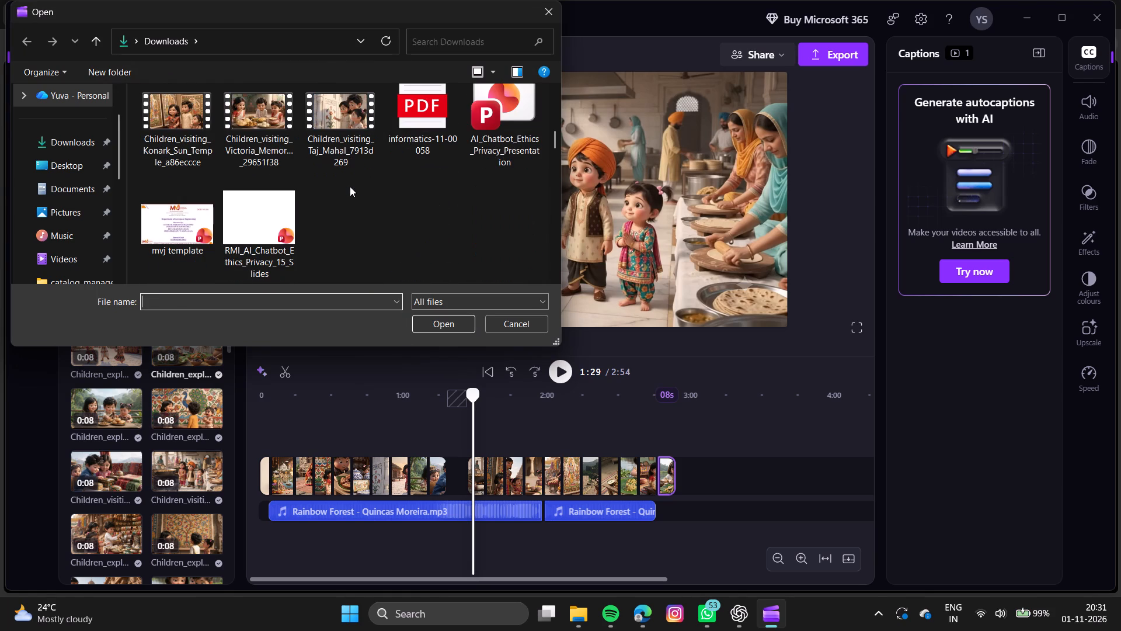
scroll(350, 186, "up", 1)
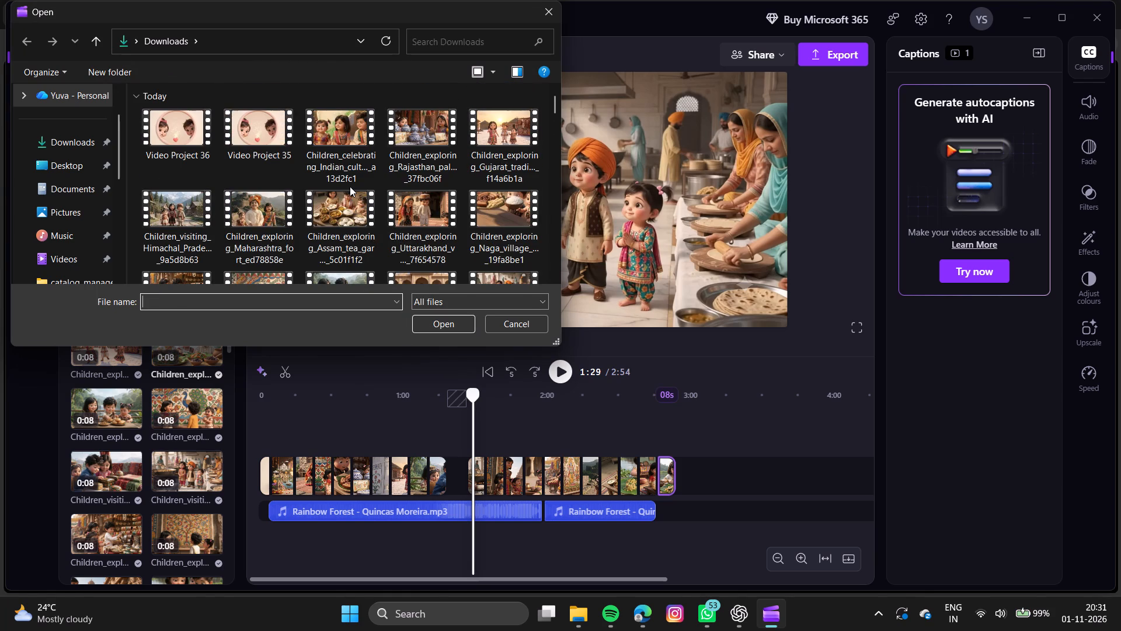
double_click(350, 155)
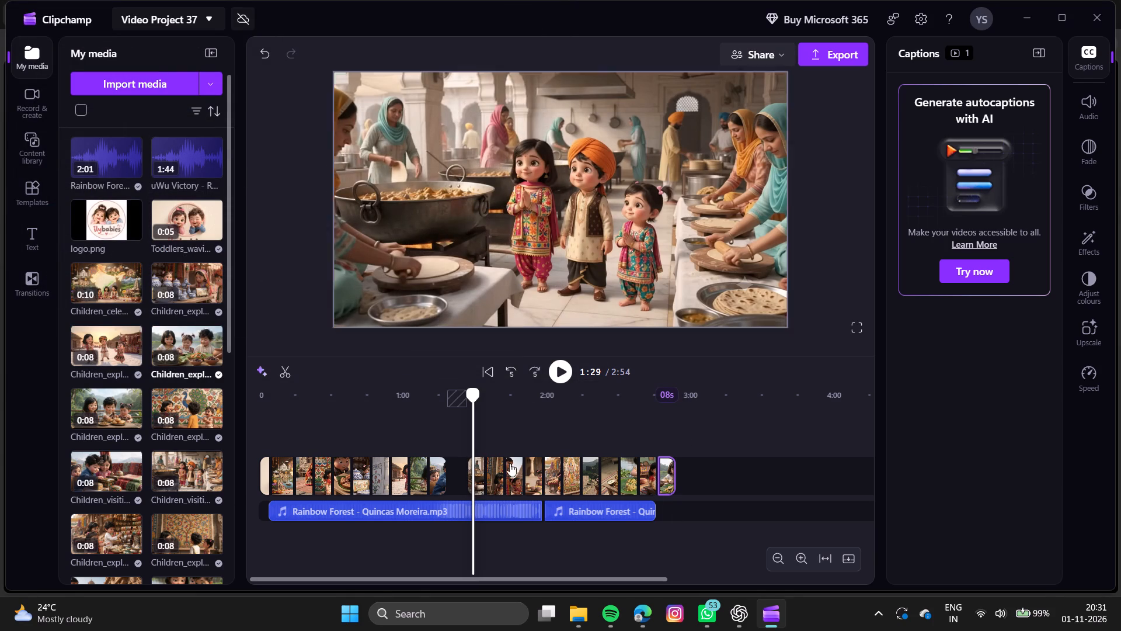
Play the video from about 2:46, 2:42 and 1:29 to check the clips around the moved one and the gap.
left_click(657, 432)
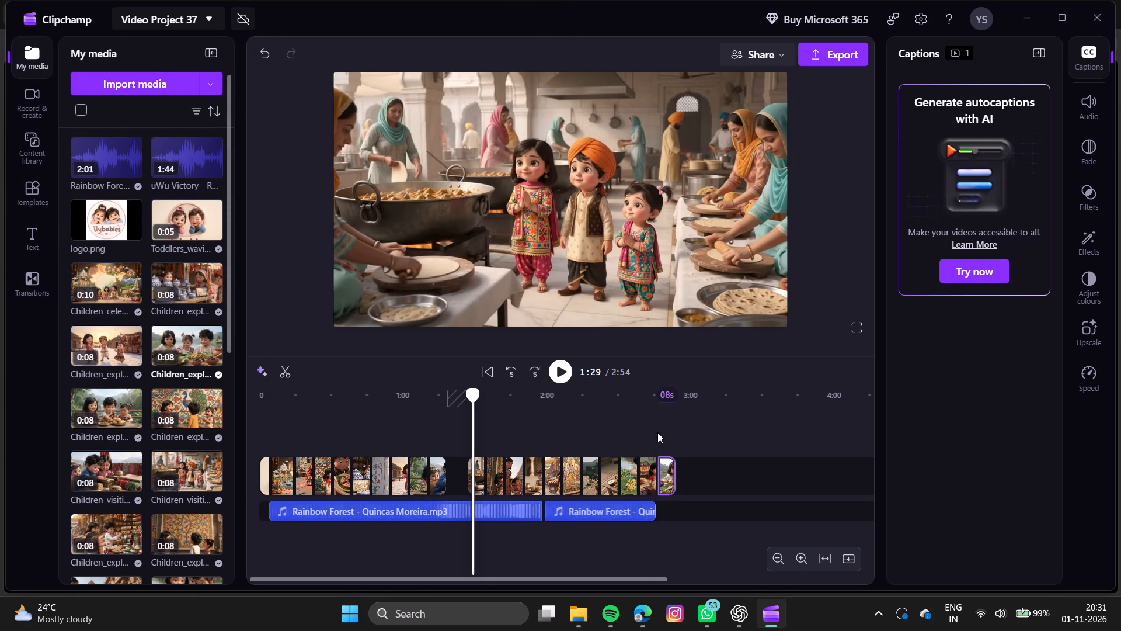
left_click(562, 369)
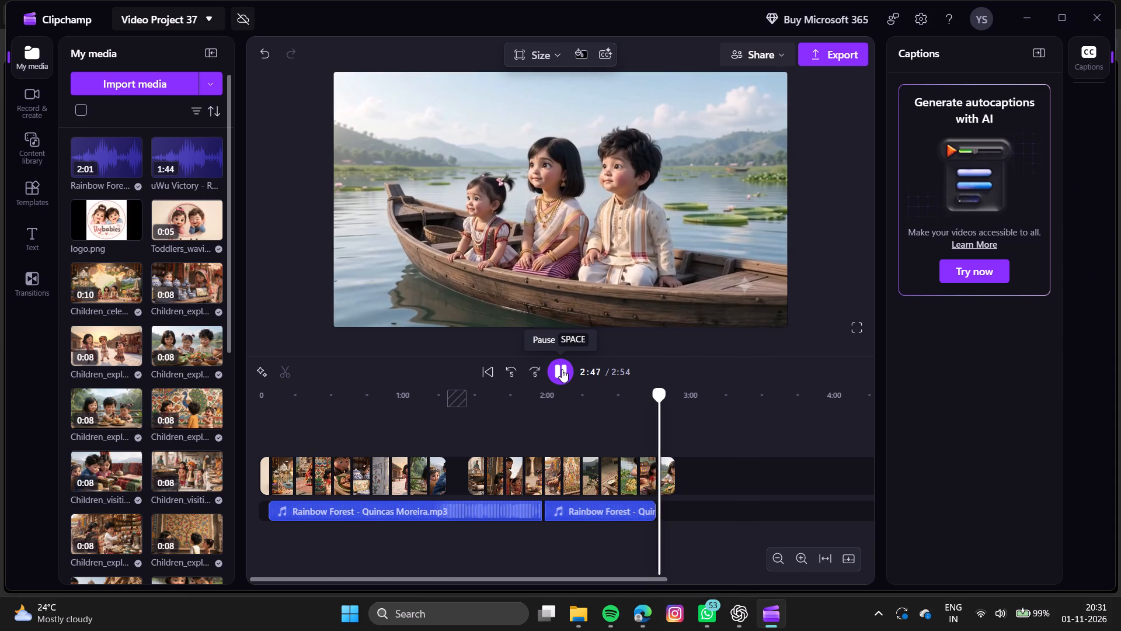
left_click(645, 434)
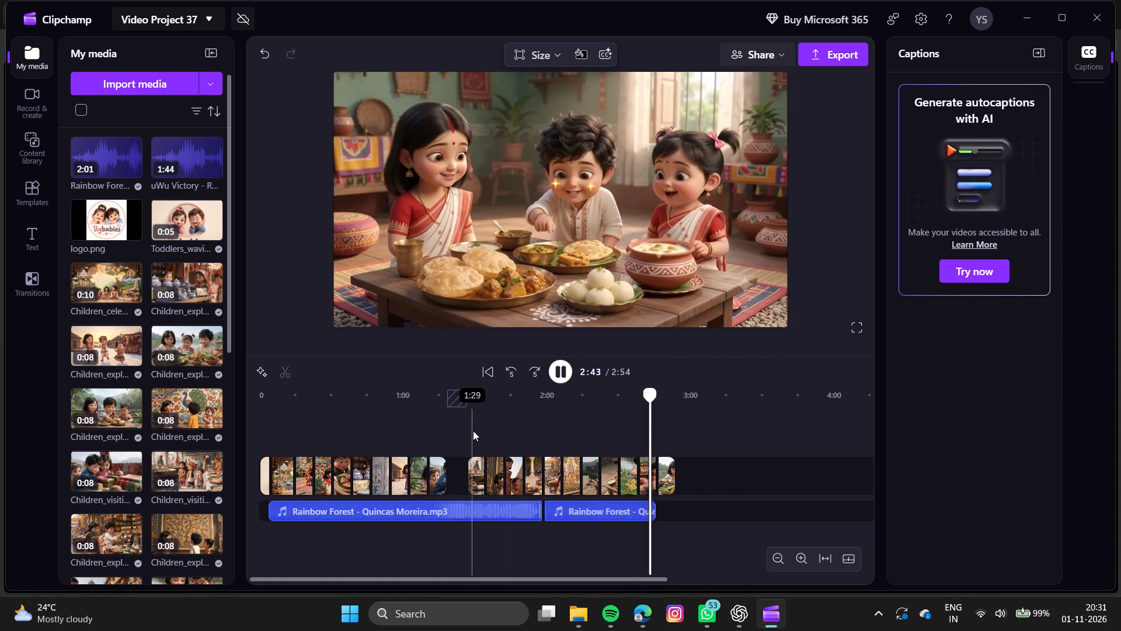
left_click(473, 431)
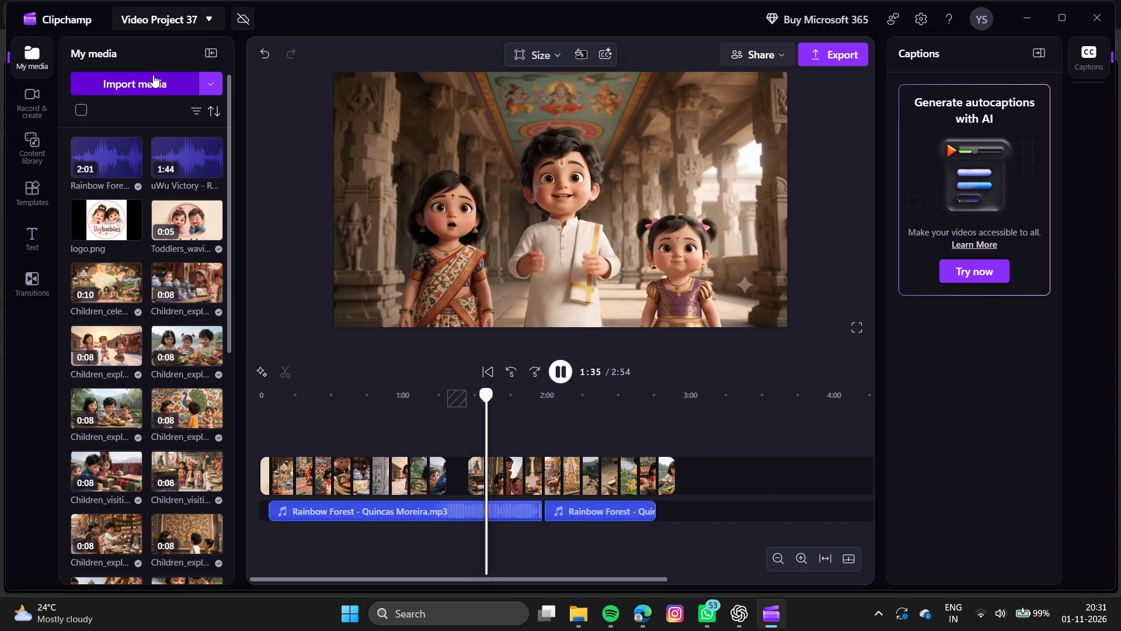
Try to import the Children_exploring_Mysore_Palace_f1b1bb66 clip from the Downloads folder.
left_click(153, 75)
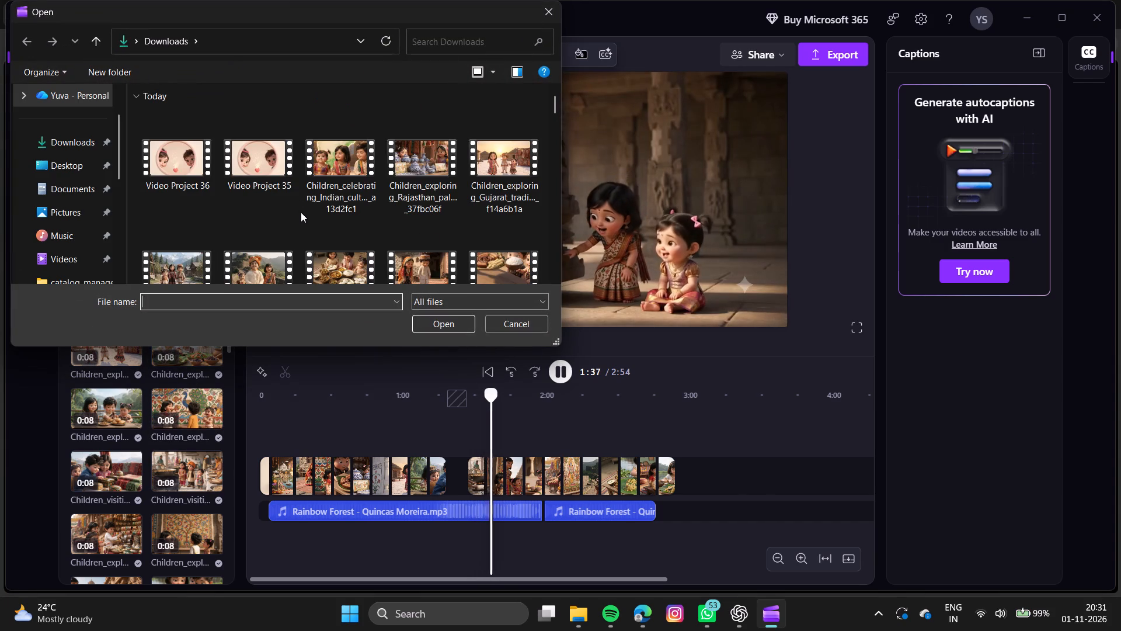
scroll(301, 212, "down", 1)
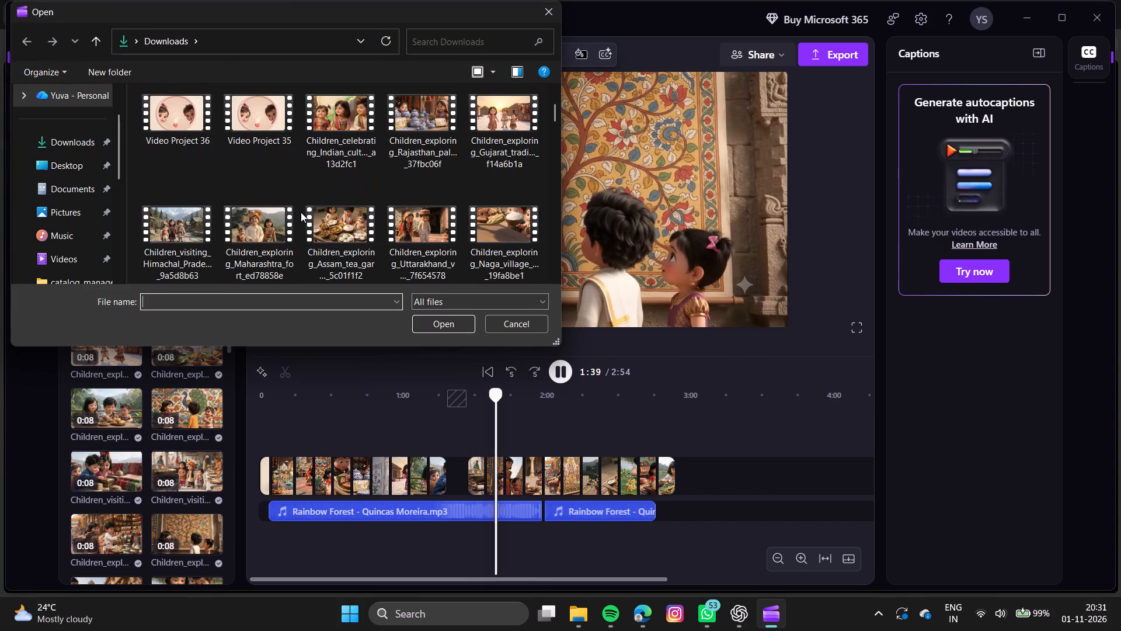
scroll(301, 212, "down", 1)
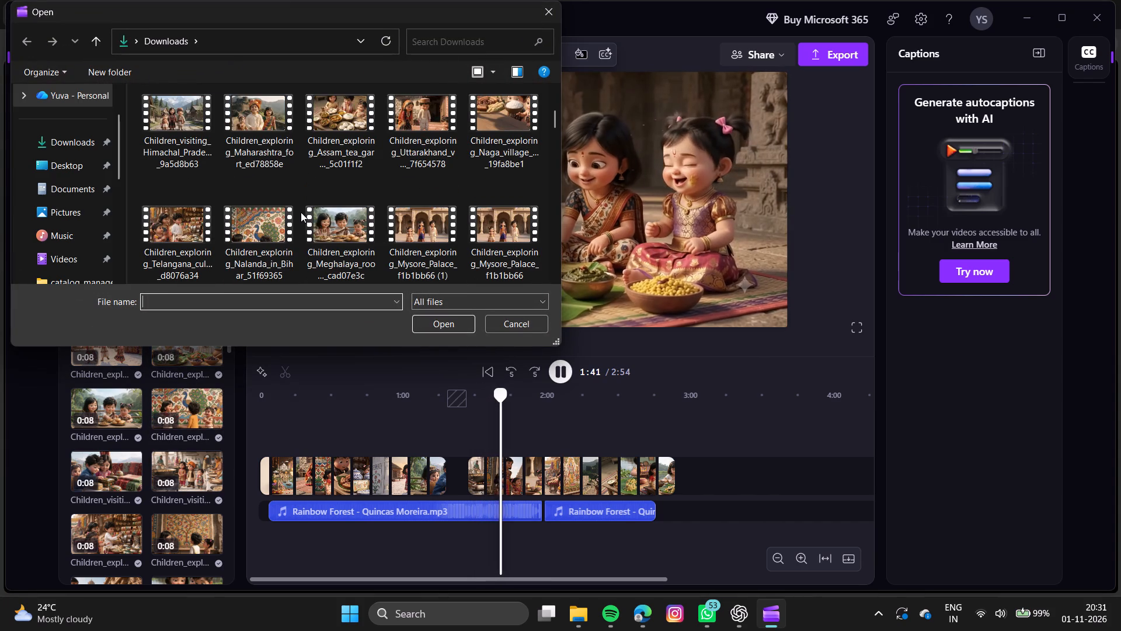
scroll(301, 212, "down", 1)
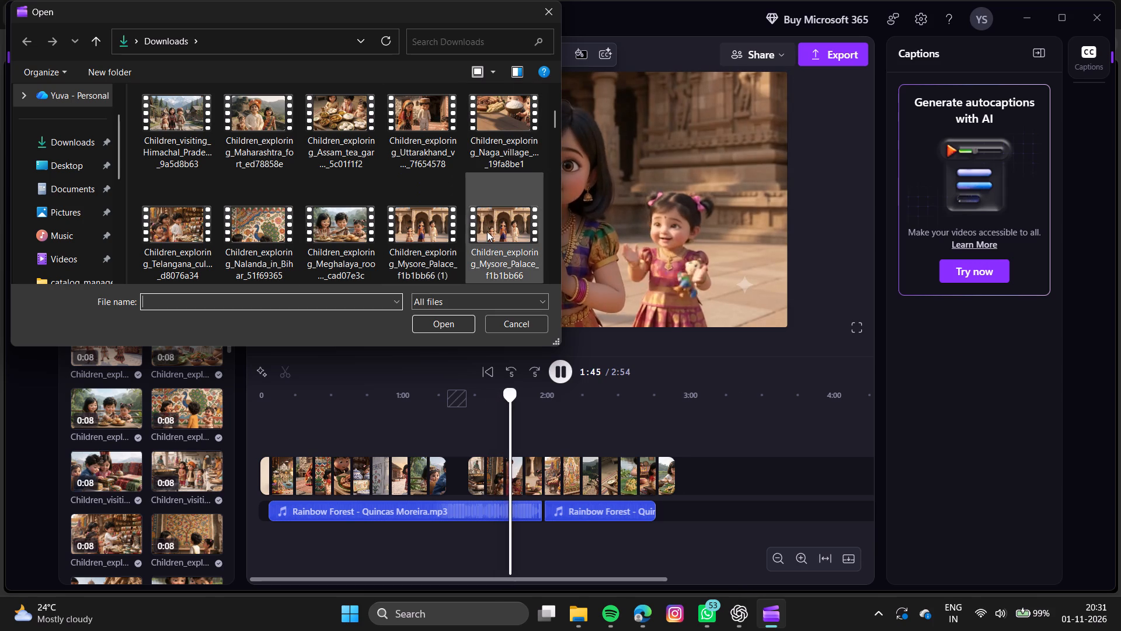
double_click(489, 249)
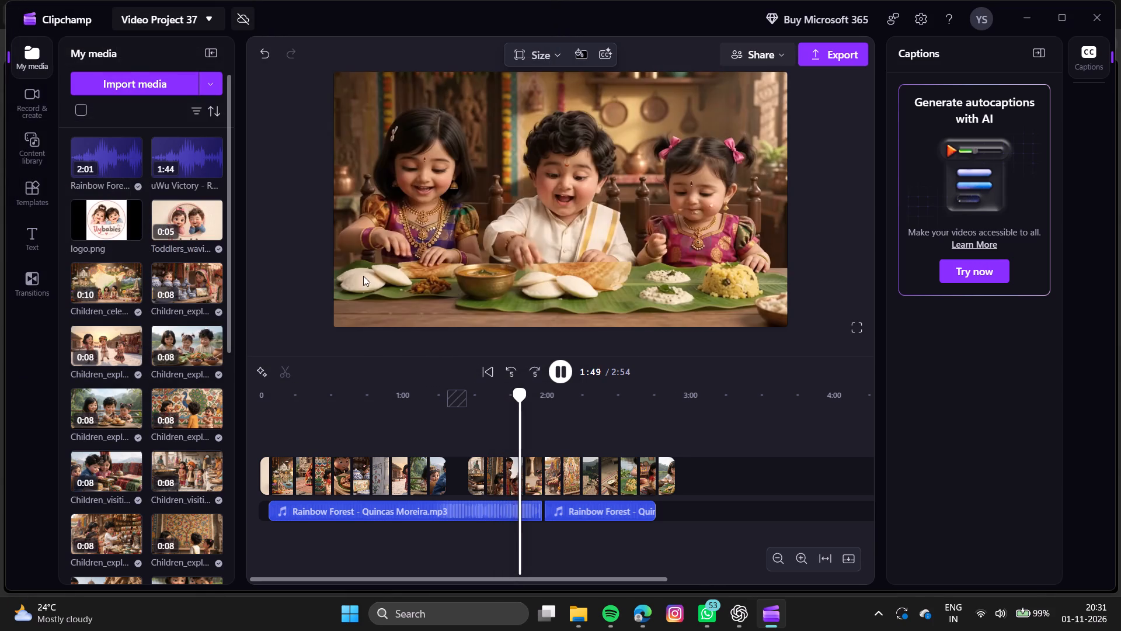
Add the Children_visiting_Himachal_Prade..._9a5d8b63 clip to the timeline and place it in the video track's gap at about 1:20.
scroll(161, 359, "down", 3)
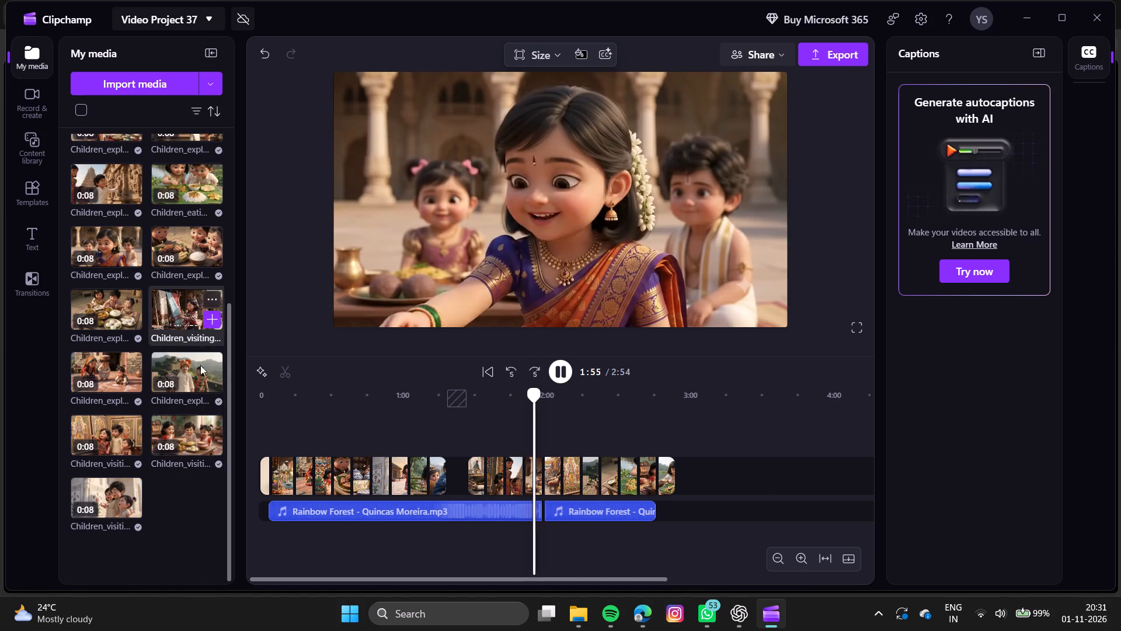
left_click(213, 315)
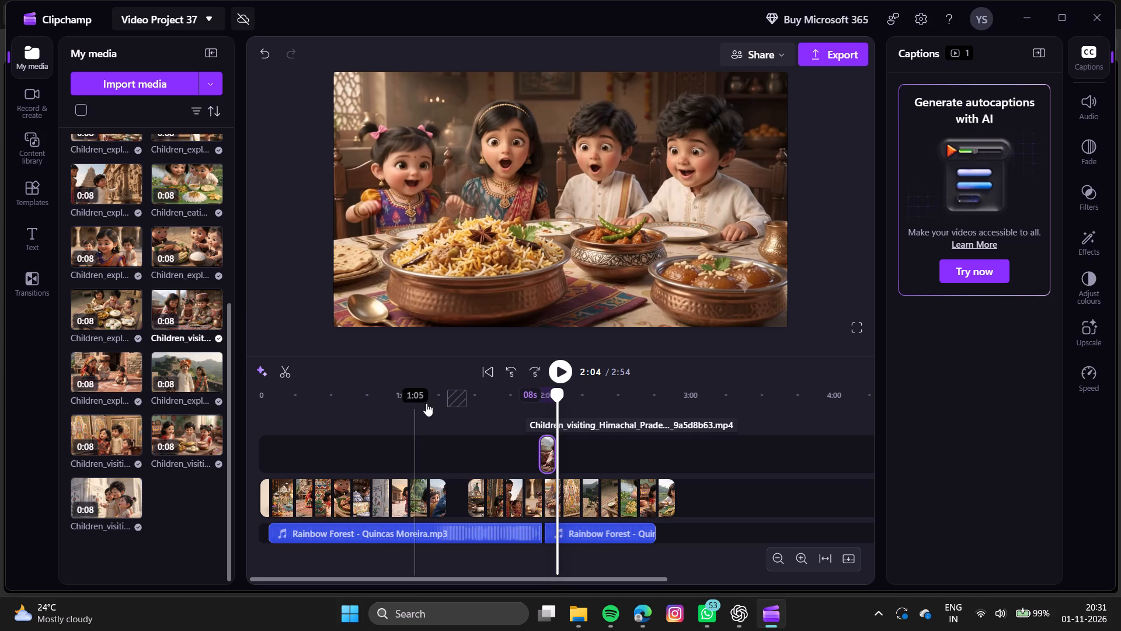
left_click_drag(547, 454, 483, 483)
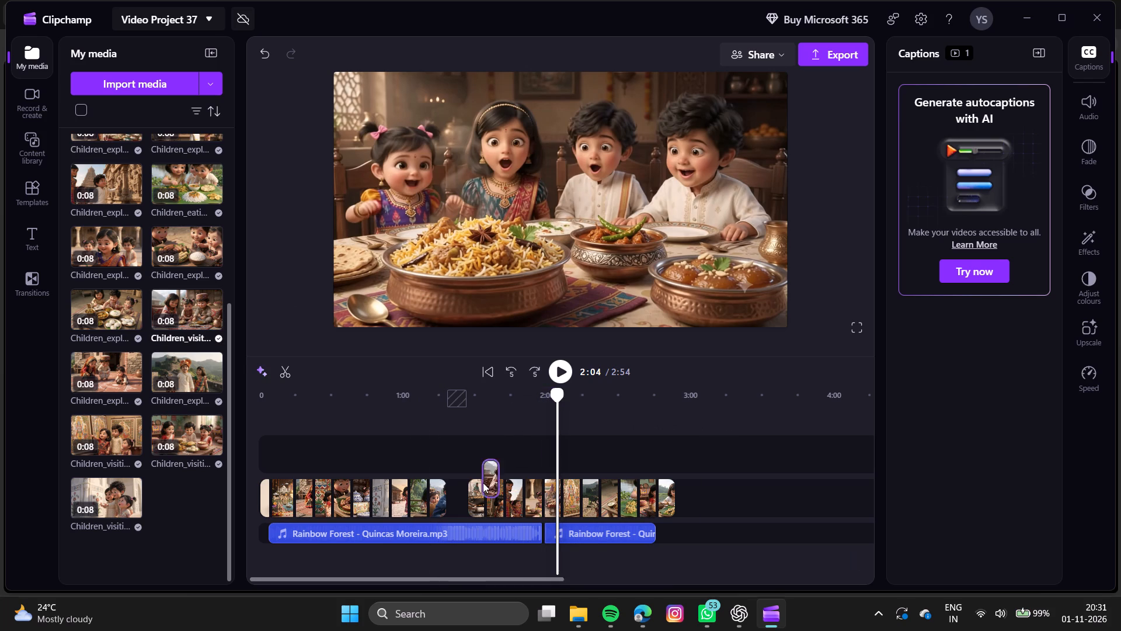
left_click_drag(483, 483, 454, 499)
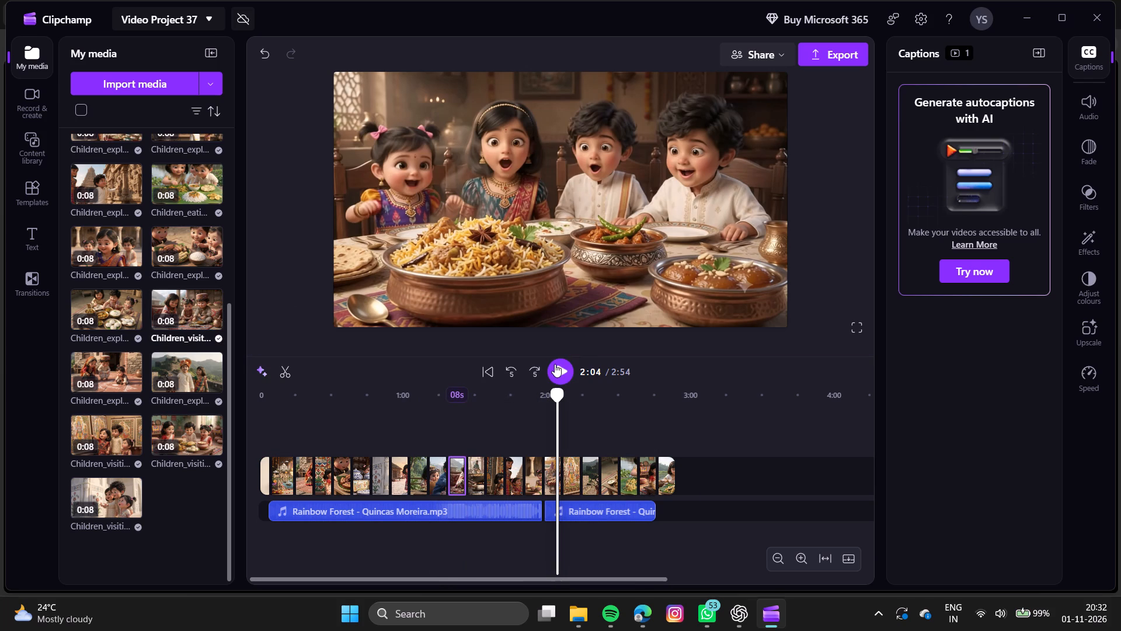
Play the video from about 1:59 and again from 1:56 to check the Karnataka clip and what follows it.
left_click(555, 364)
left_click(545, 417)
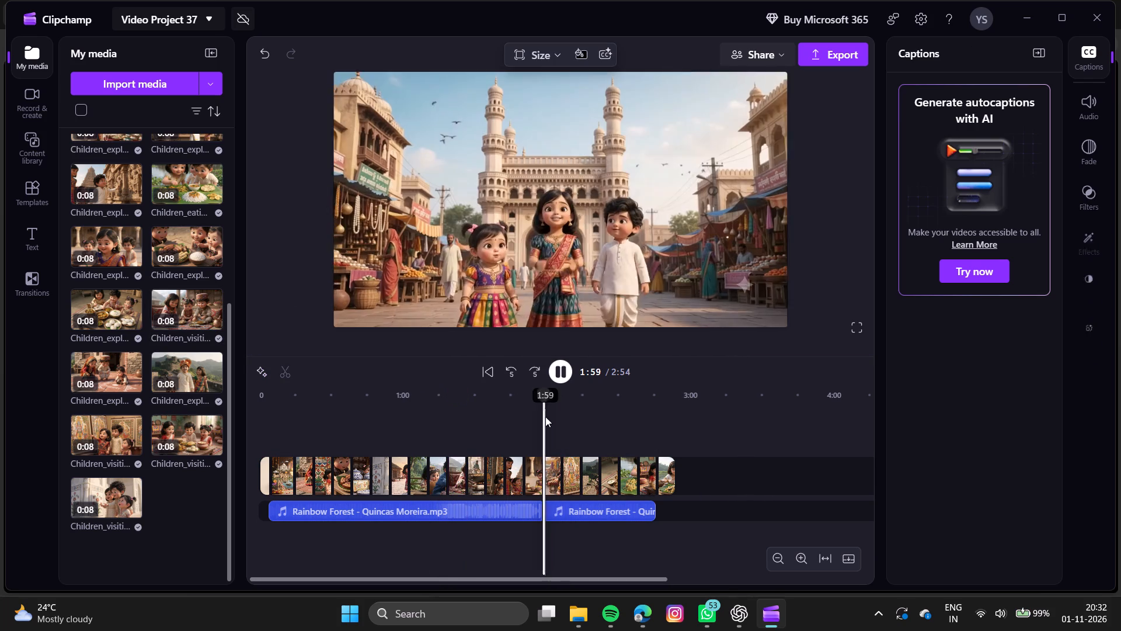
left_click(536, 429)
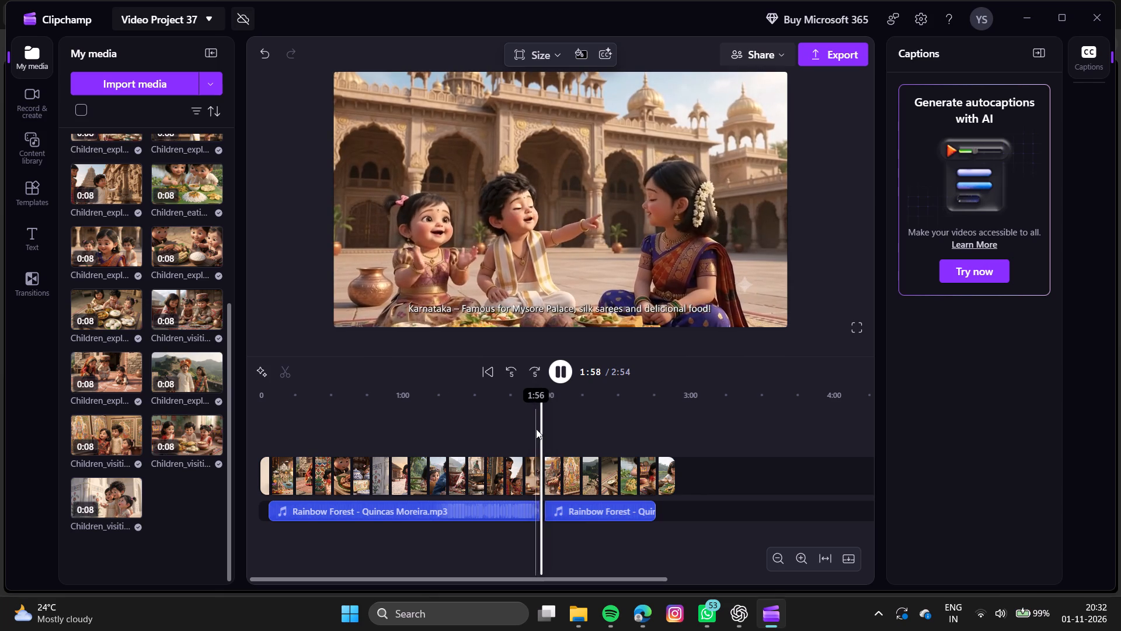
Extend the end of the second Rainbow Forest copy to 55 seconds so it ends with the last video clip.
scroll(173, 331, "up", 9)
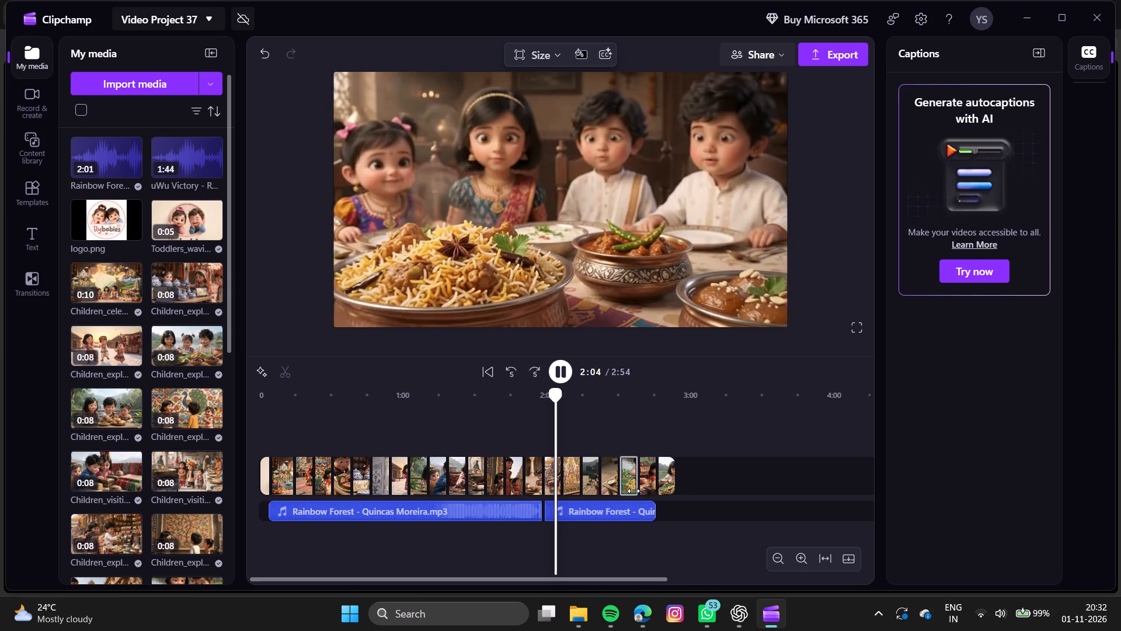
left_click_drag(649, 508, 666, 510)
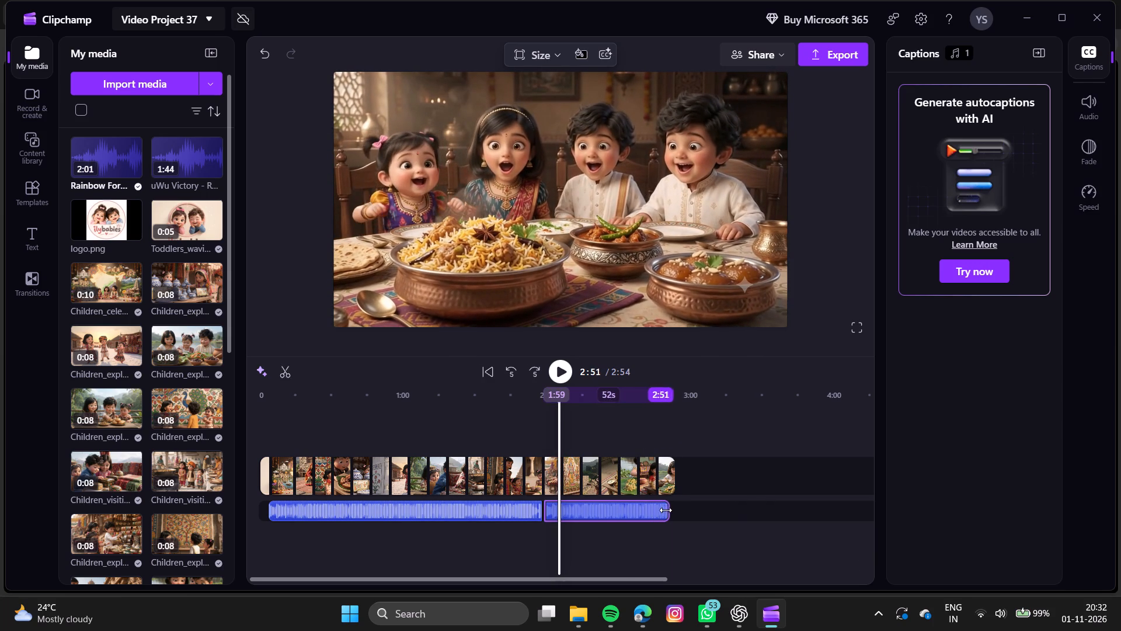
left_click_drag(666, 510, 667, 511)
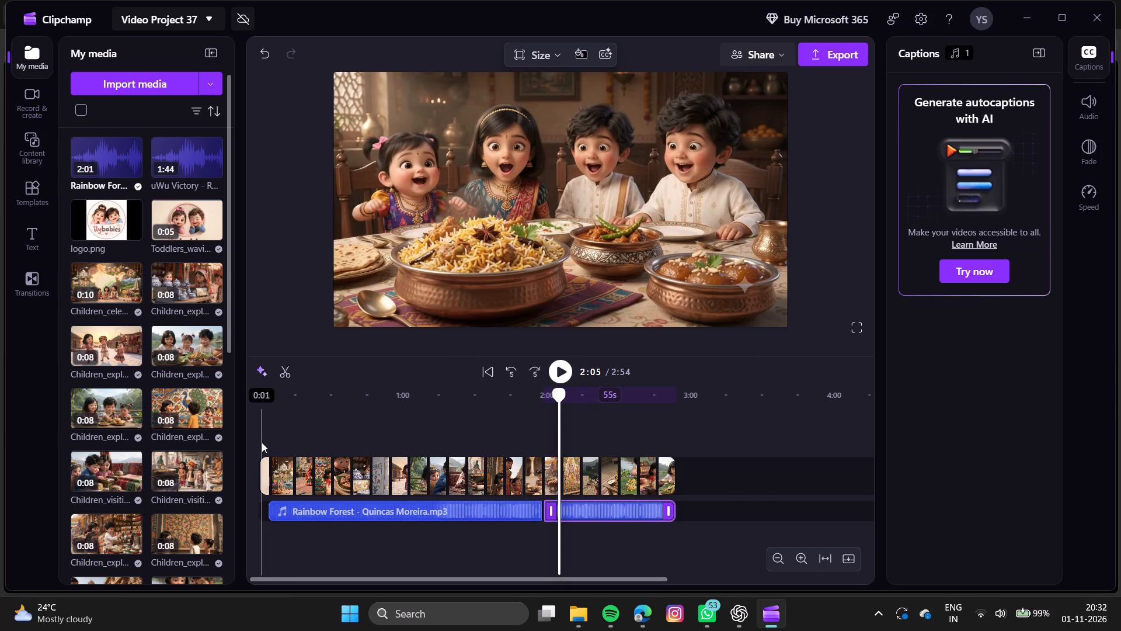
Add logo.png to the timeline above the video clips and stretch it from 0:00 to the video's end, 2m 54s long.
left_click(131, 228)
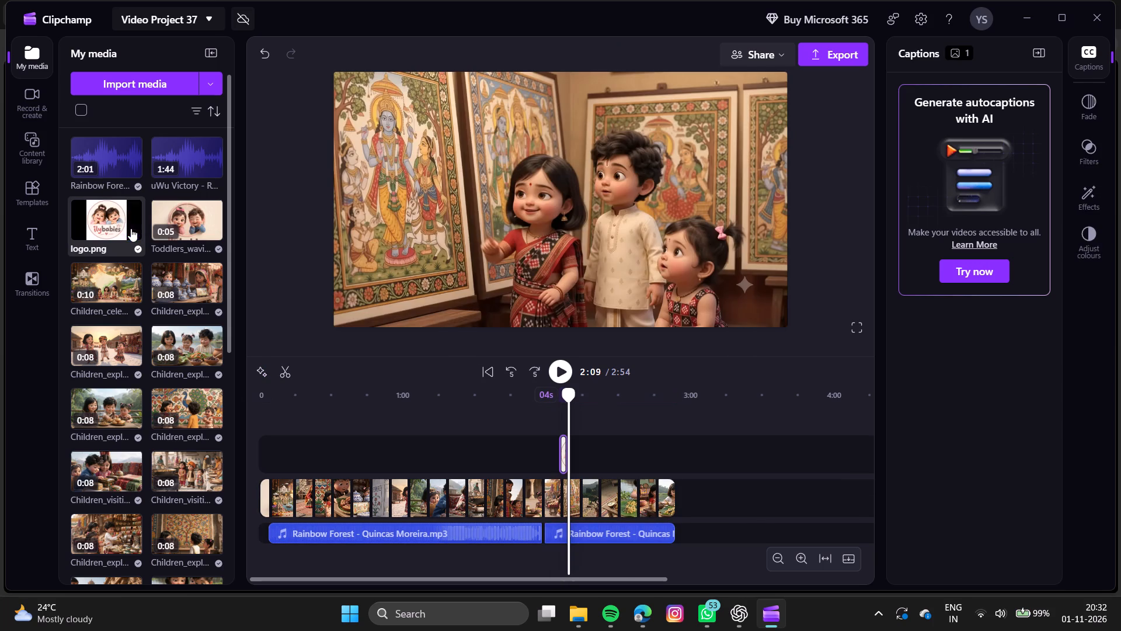
left_click_drag(559, 453, 546, 457)
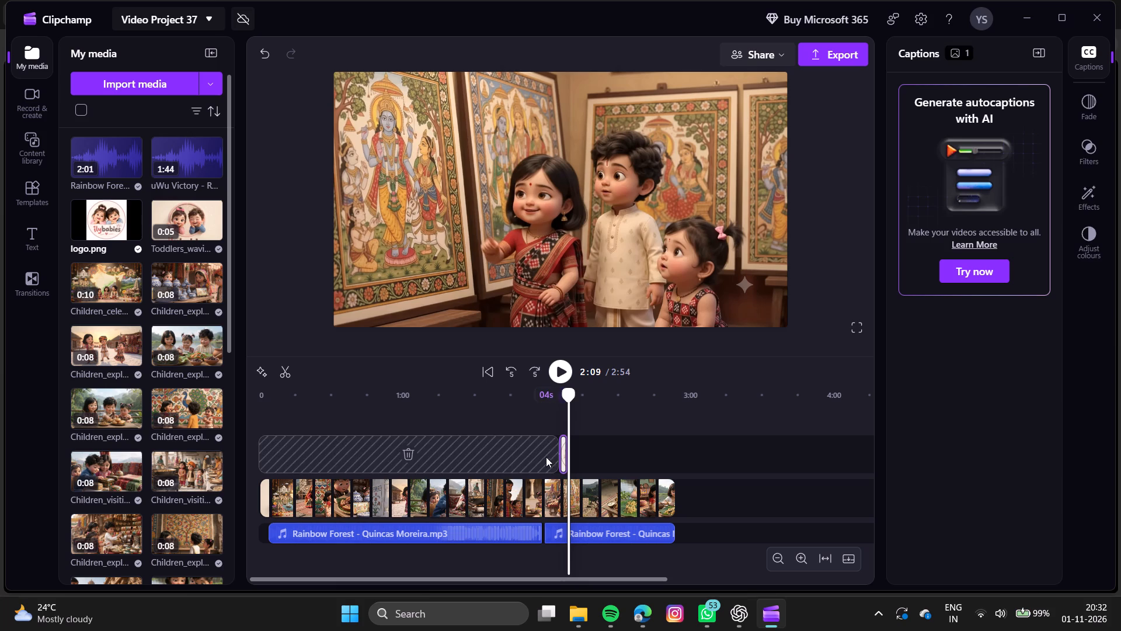
left_click_drag(546, 457, 543, 457)
scroll(543, 457, "up", 1, "ctrl")
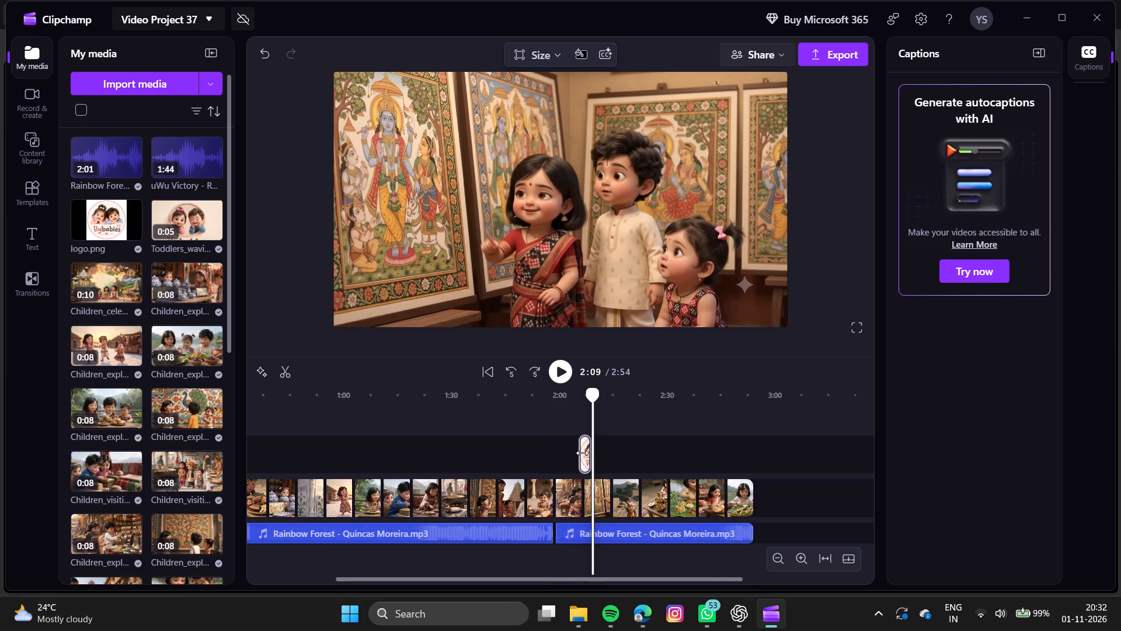
left_click_drag(582, 453, 380, 453)
scroll(380, 453, "down", 5, "ctrl")
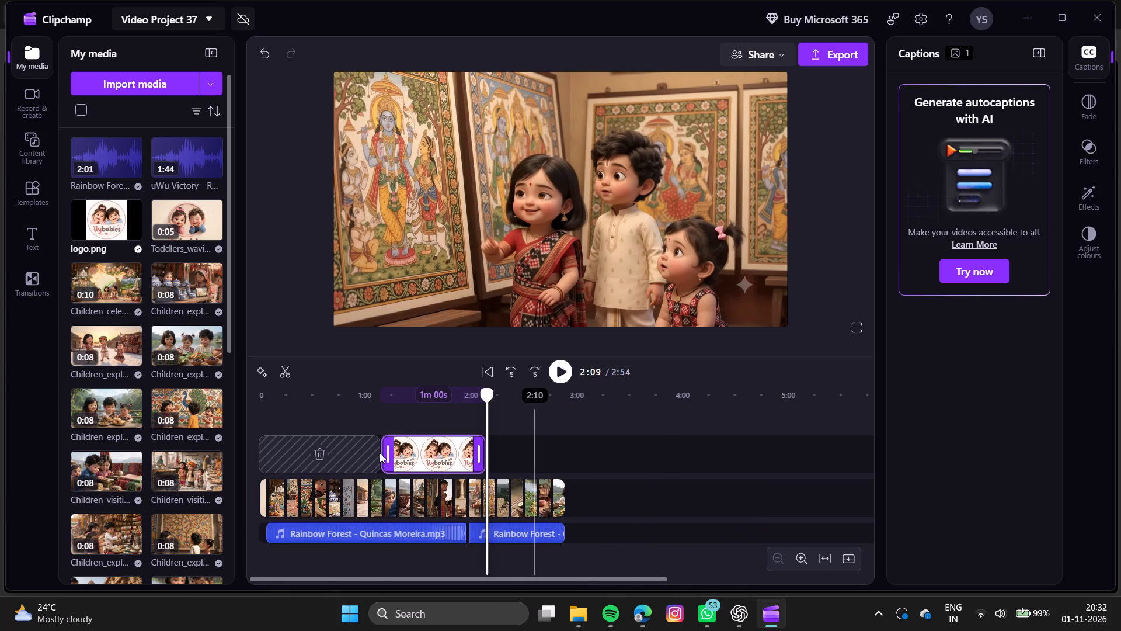
left_click_drag(385, 453, 263, 460)
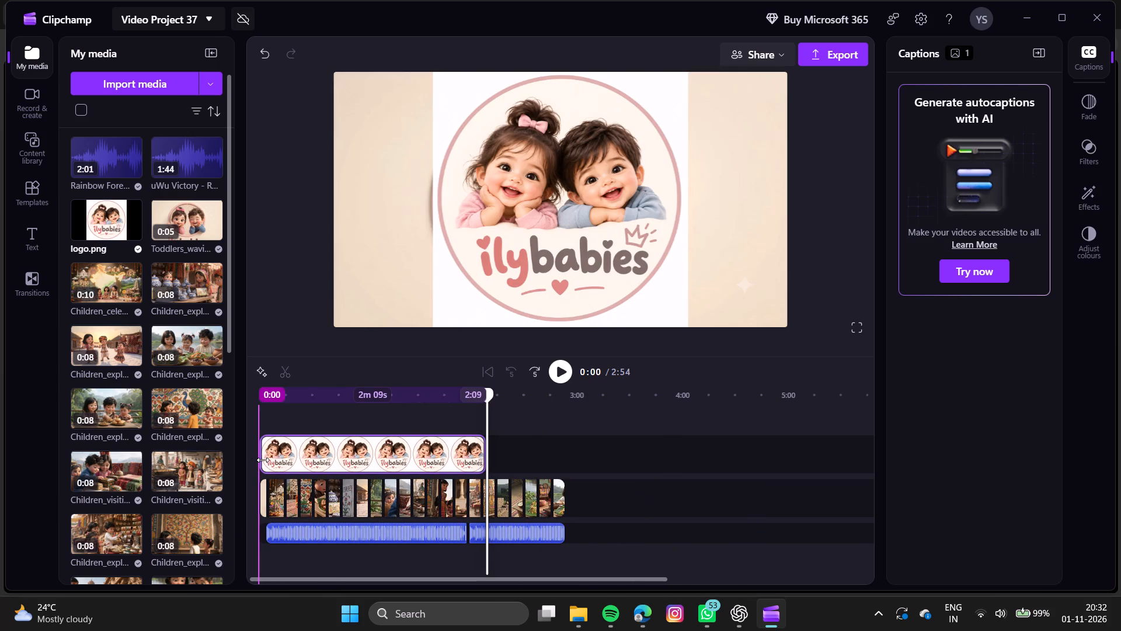
left_click_drag(263, 460, 238, 460)
left_click_drag(482, 456, 578, 469)
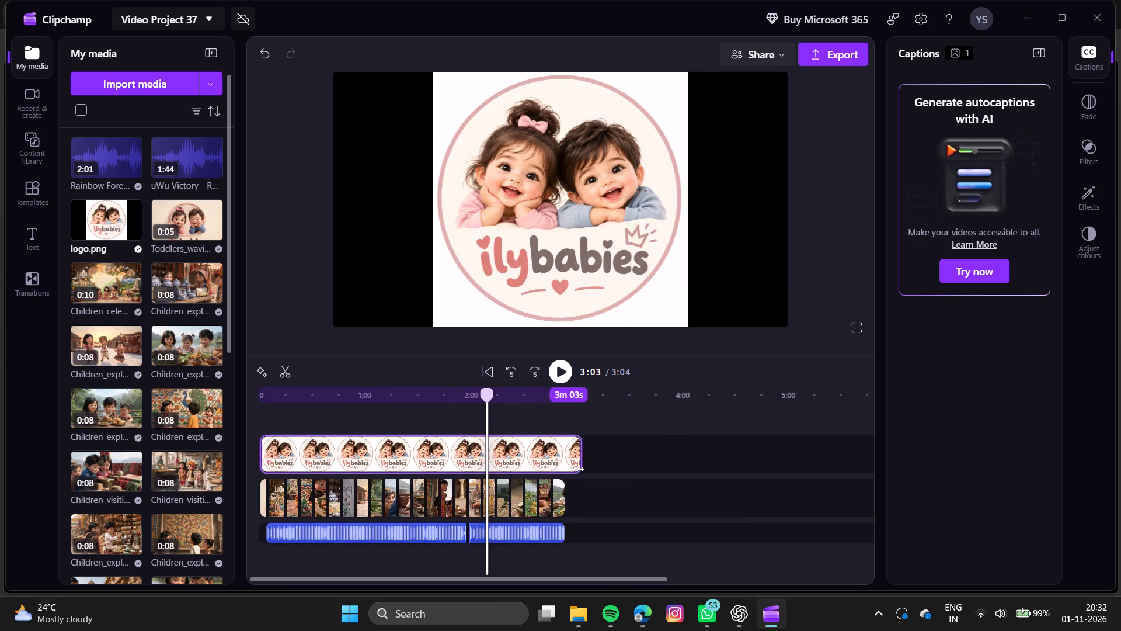
left_click_drag(578, 469, 562, 483)
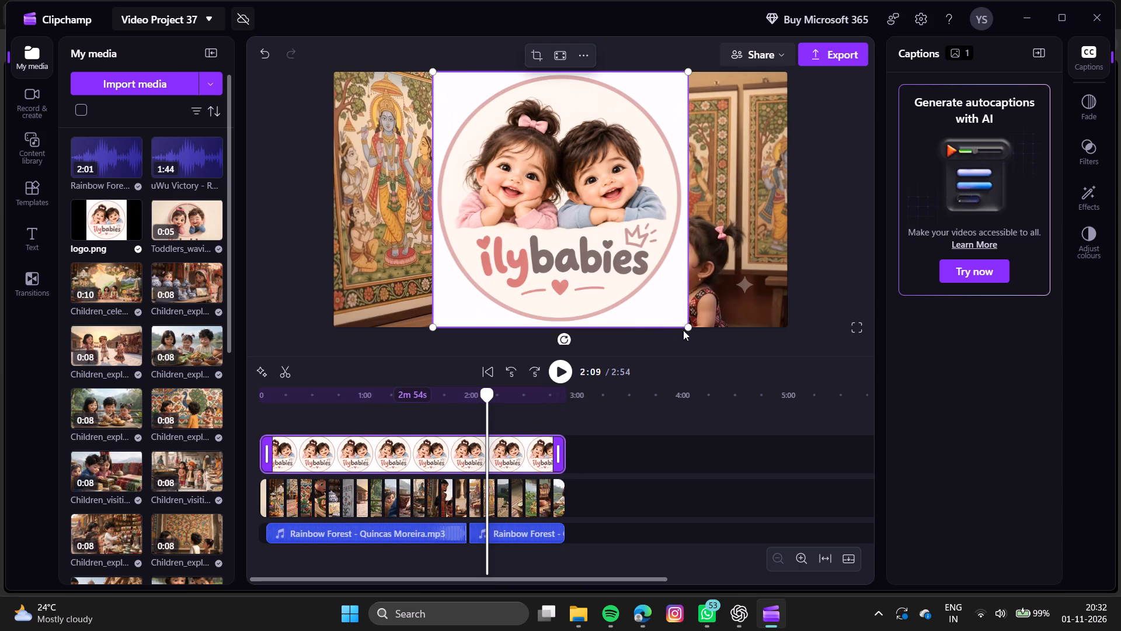
Shrink the logo overlay to a small badge and place it near the lower-right corner of the video frame.
left_click_drag(688, 328, 461, 66)
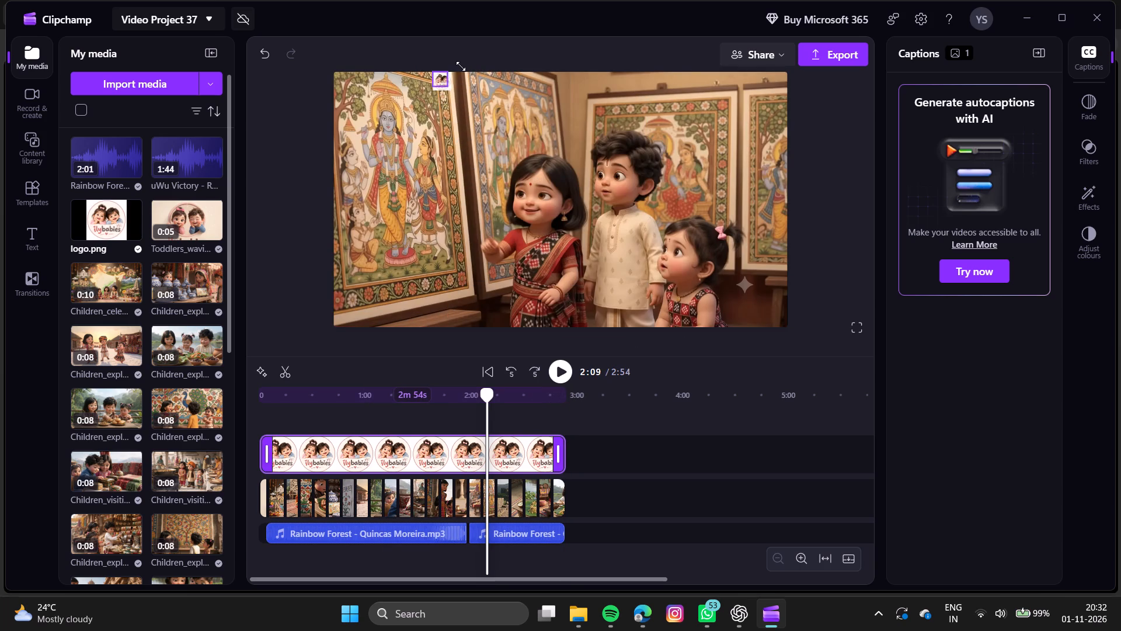
left_click_drag(461, 66, 468, 78)
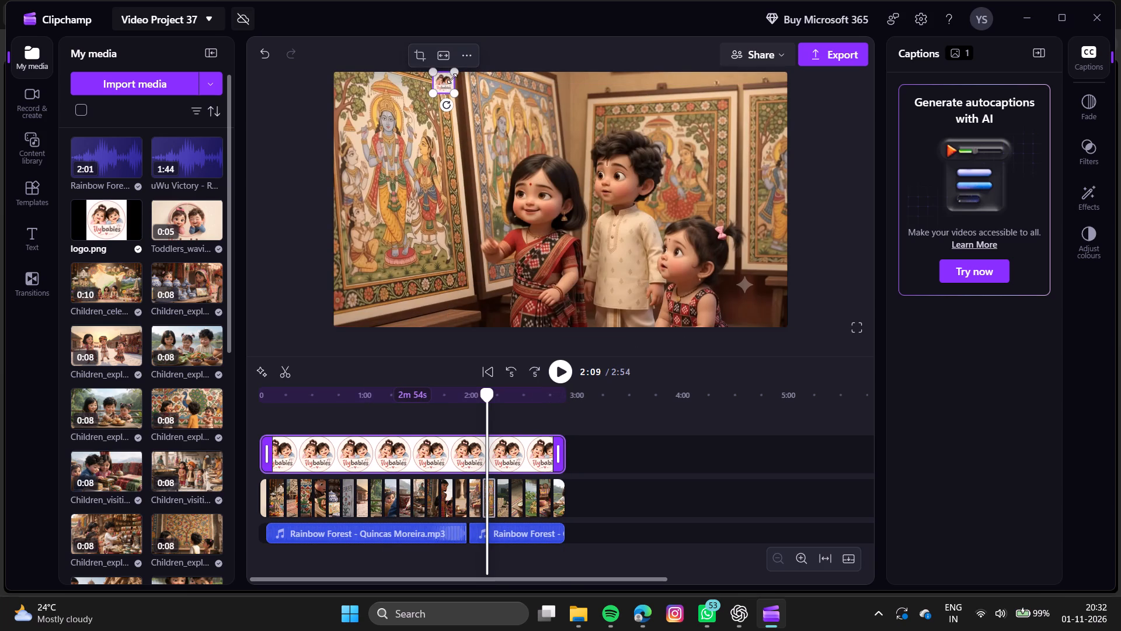
left_click_drag(443, 80, 748, 278)
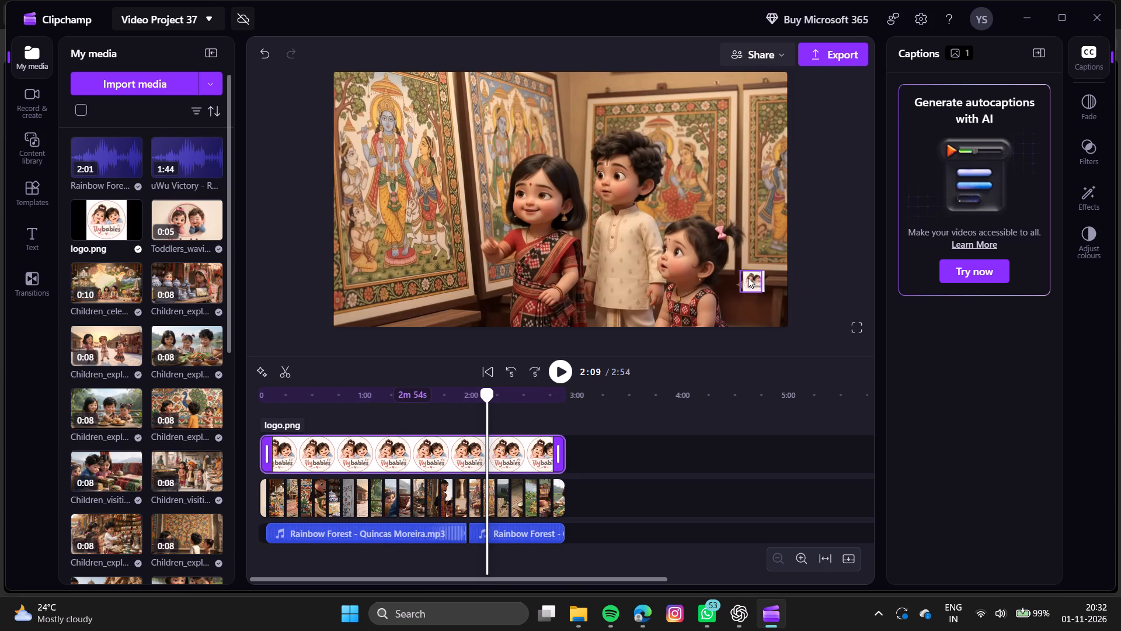
left_click_drag(748, 278, 745, 285)
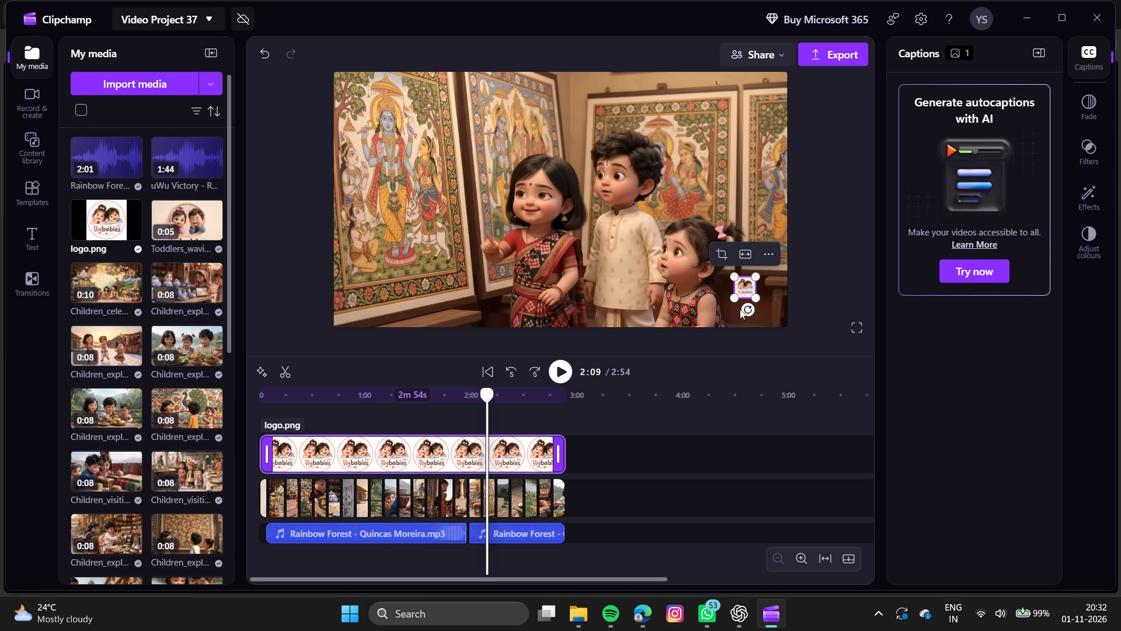
left_click(729, 314)
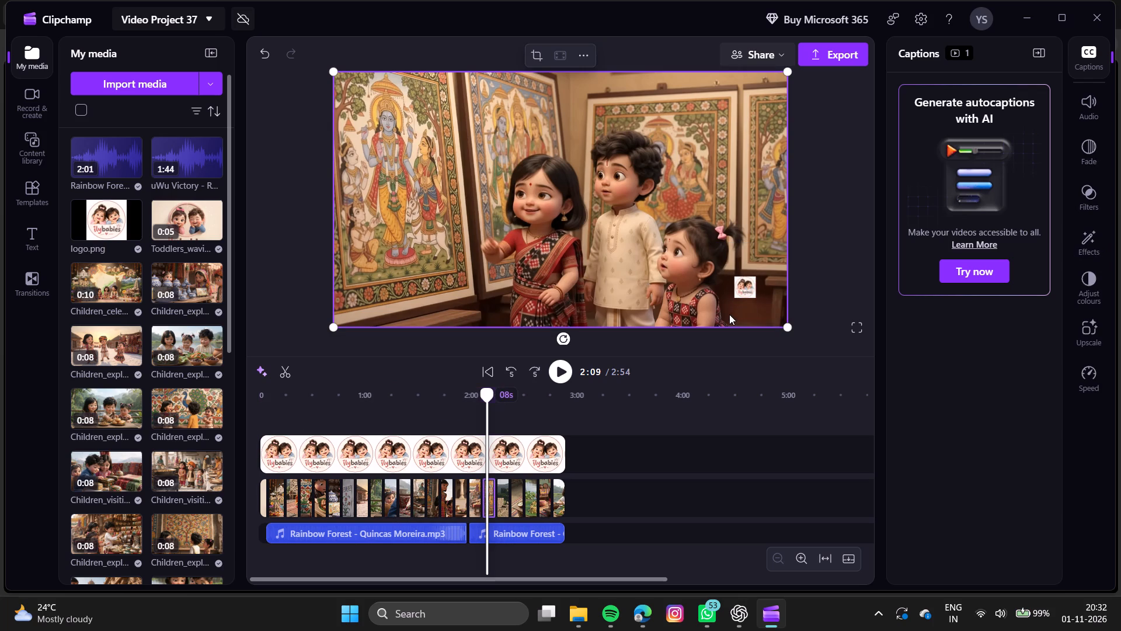
Play the video from 2:09 to check the logo overlay on the following clips.
left_click(559, 370)
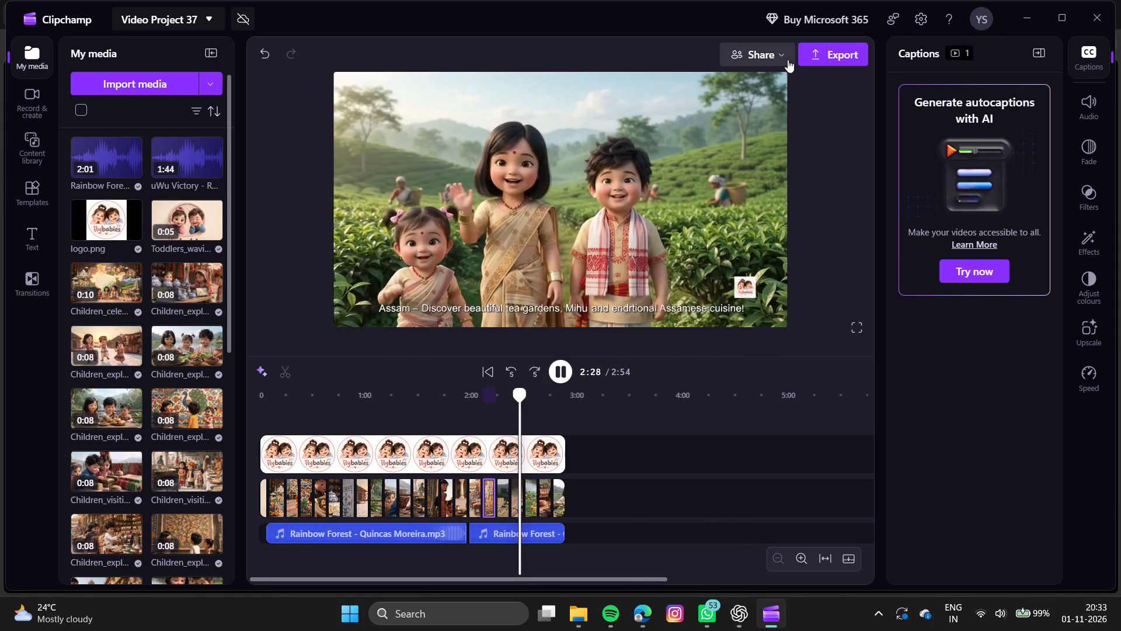
Export the video at 1080p as Video Project 37.mp4 and open the YouTube upload details.
left_click(819, 60)
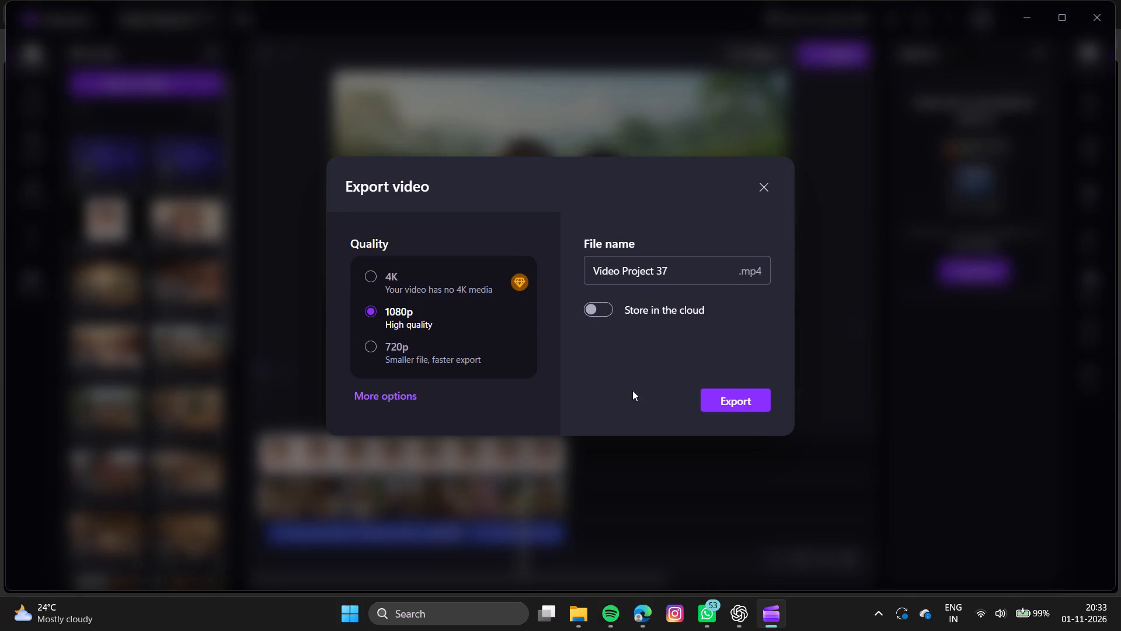
left_click(718, 397)
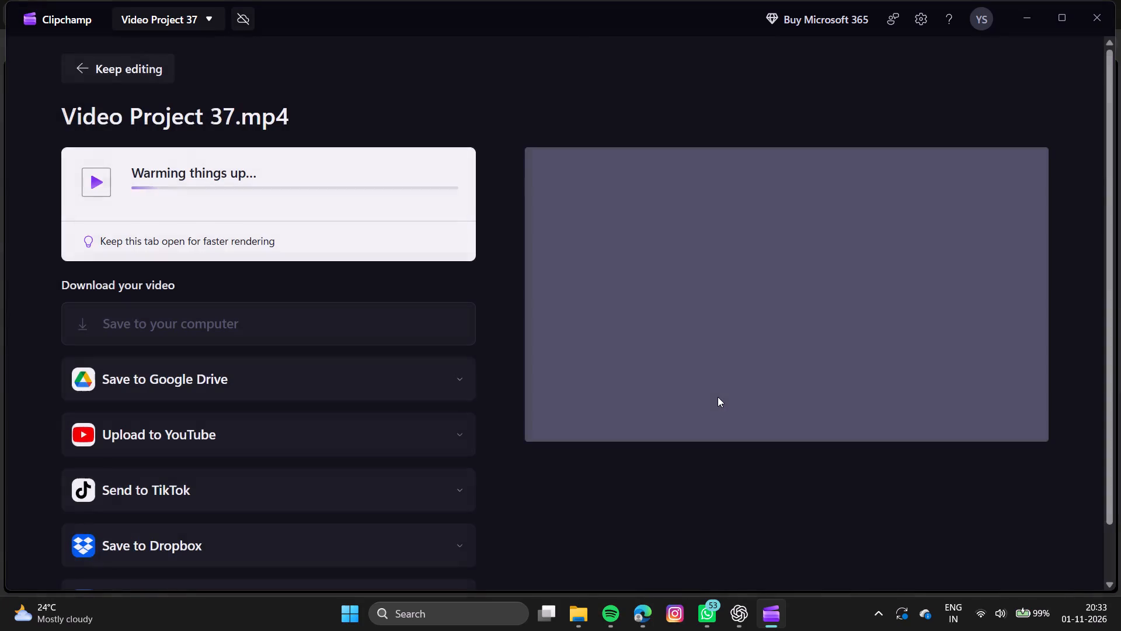